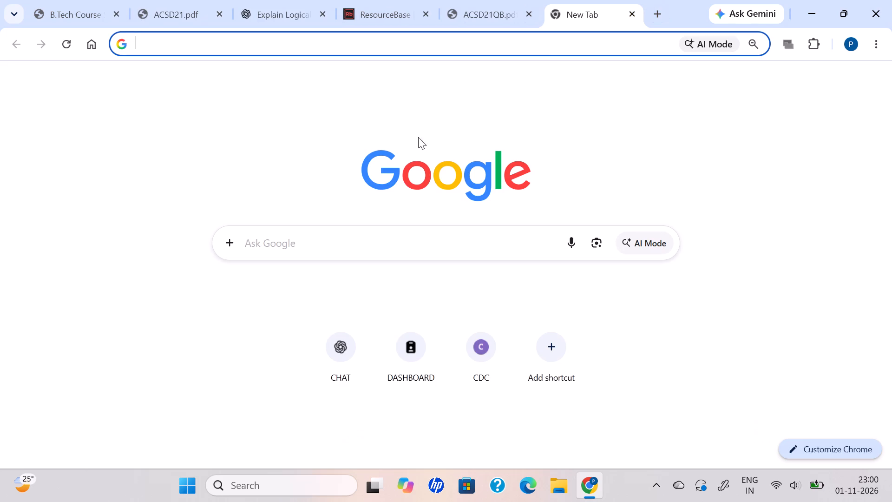
left_click(382, 240)
key("a")
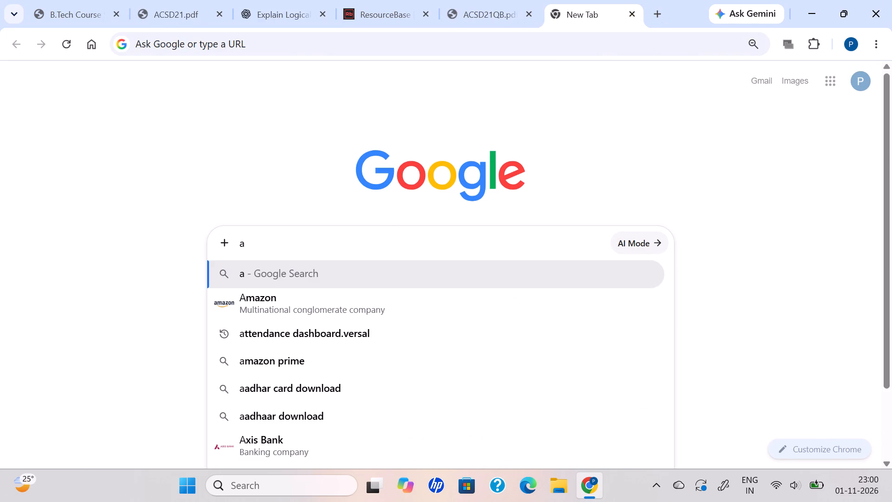
type("uto")
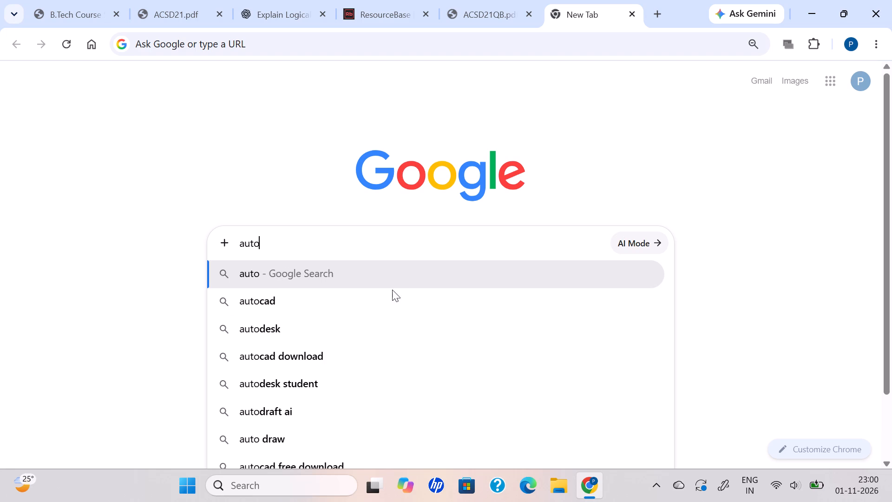
left_click(377, 307)
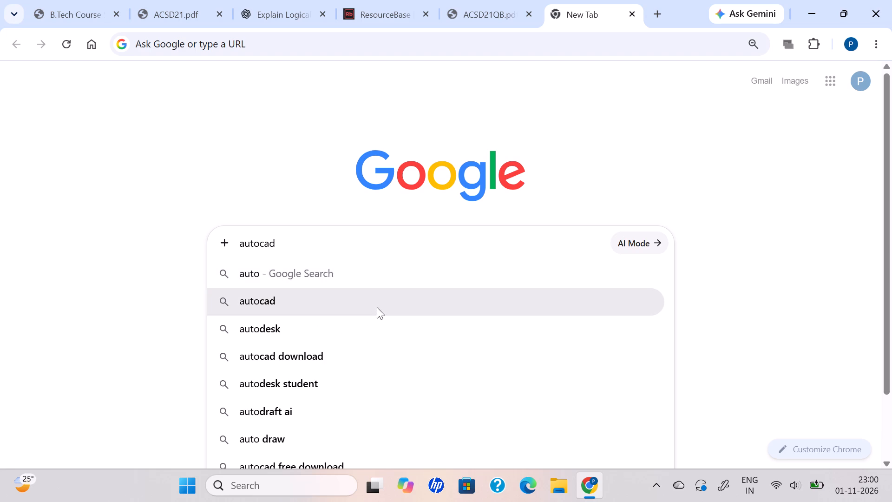
Try the AutoCAD Web result, return to the search results and look through the remaining entries.
scroll(162, 251, "down", 3)
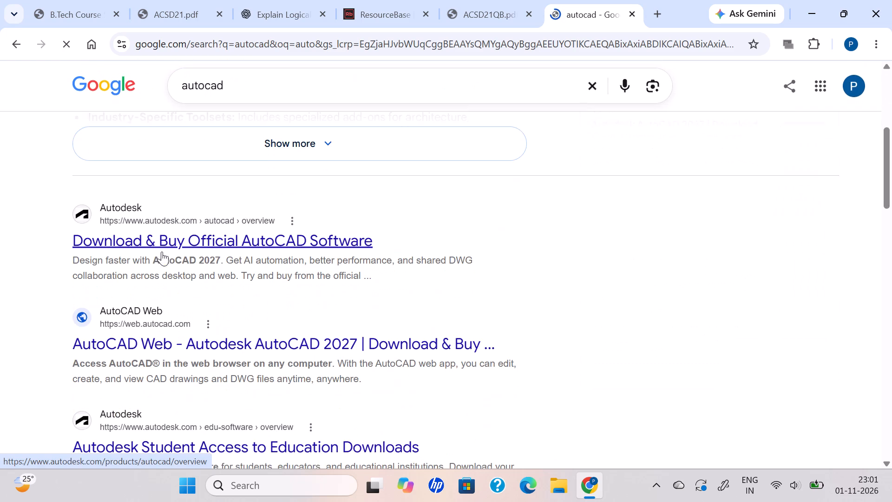
scroll(162, 251, "down", 1)
left_click(132, 344)
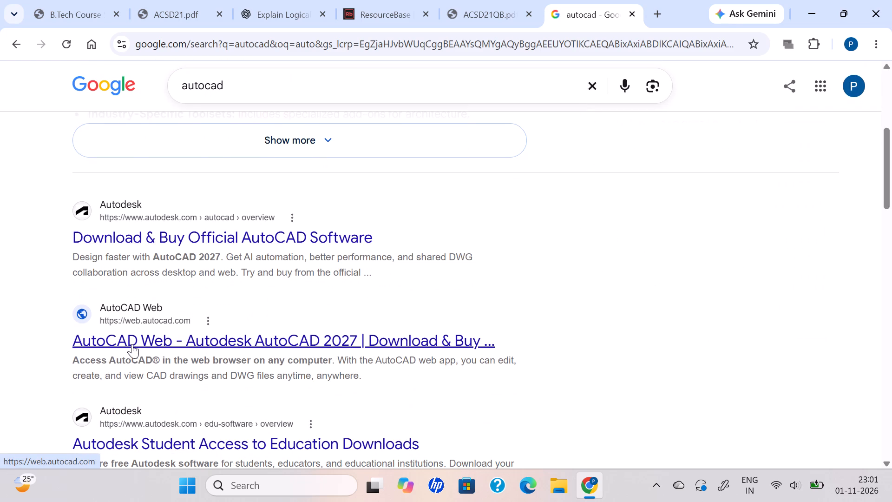
scroll(132, 344, "right", 6)
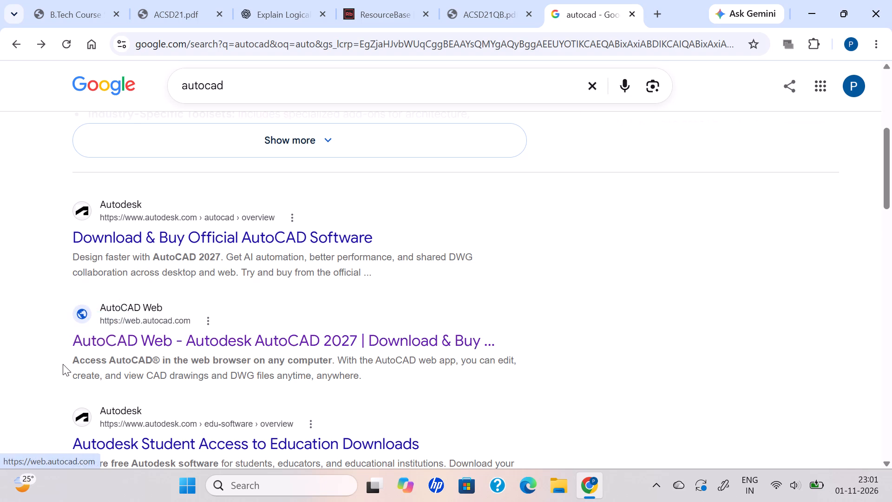
scroll(63, 364, "down", 8)
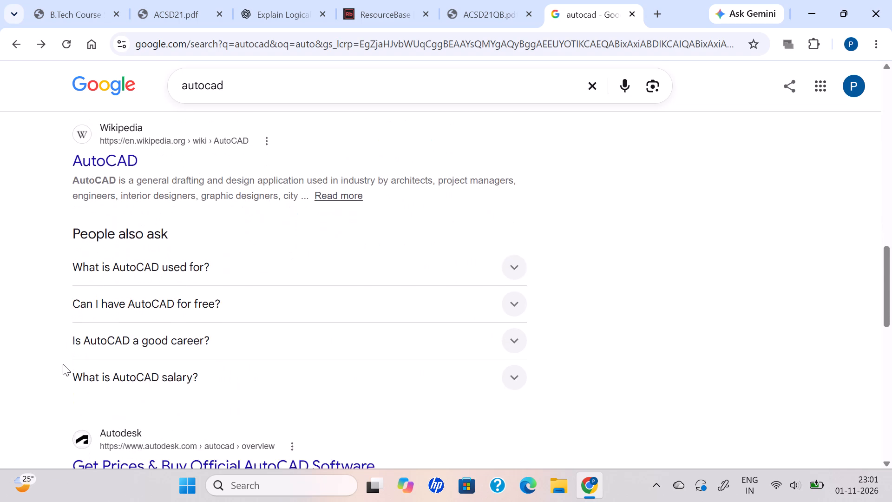
scroll(63, 364, "down", 6)
scroll(63, 364, "right", 1)
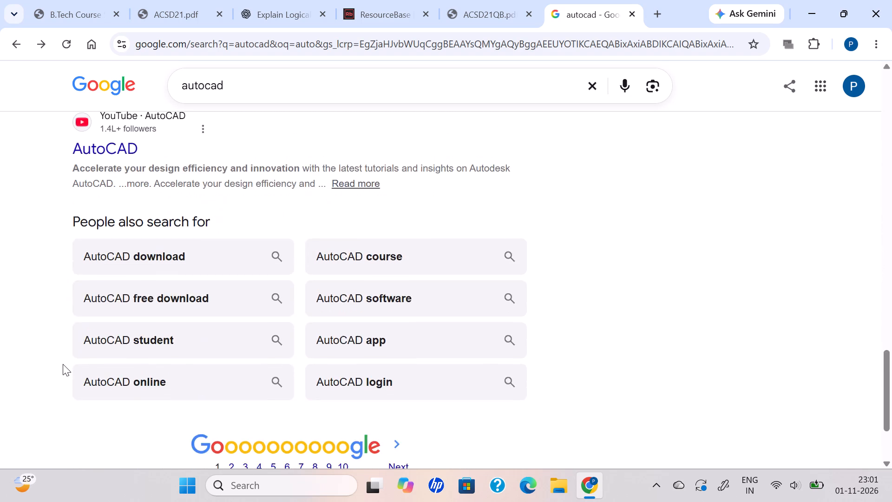
scroll(63, 364, "right", 1)
scroll(63, 364, "up", 5)
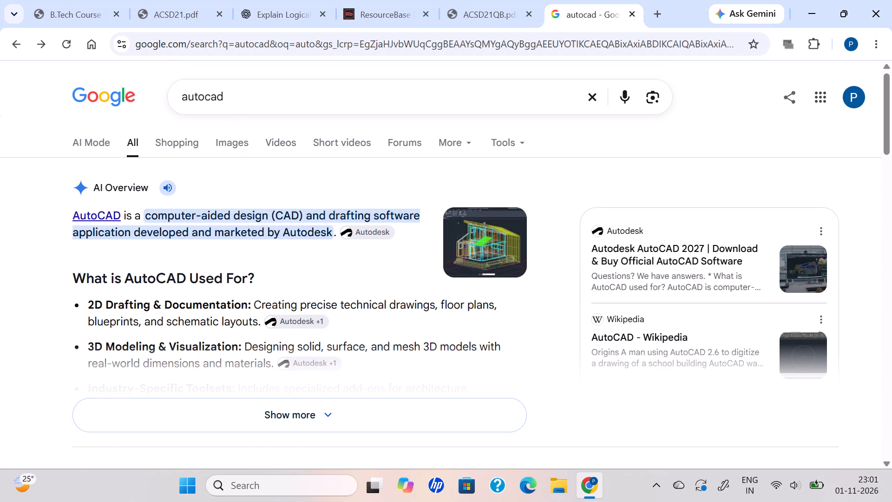
Search Google for autocad online and open SmartDraw's Free Online CAD Drawing result.
left_click(266, 94)
key("space")
type("onli")
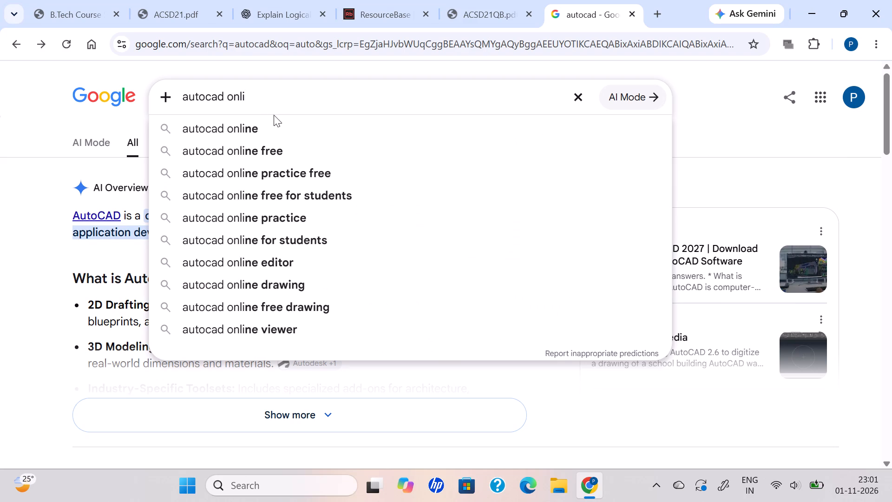
left_click(277, 128)
scroll(253, 211, "down", 5)
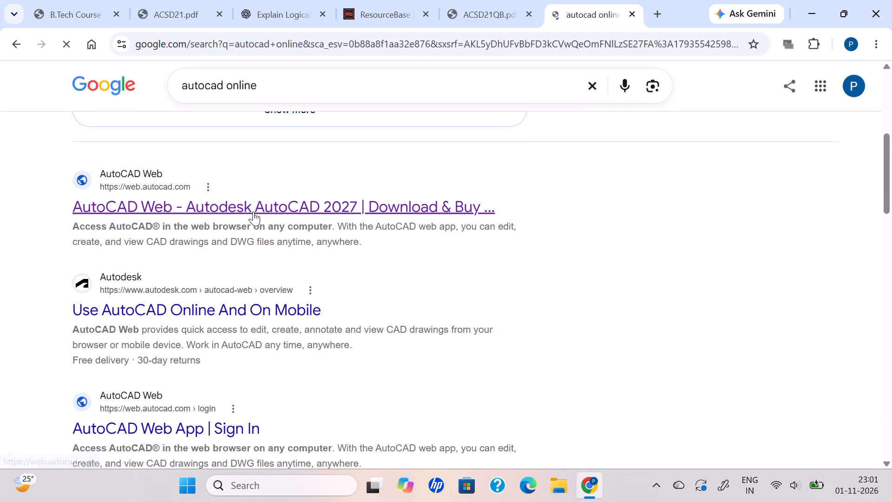
scroll(253, 211, "down", 4)
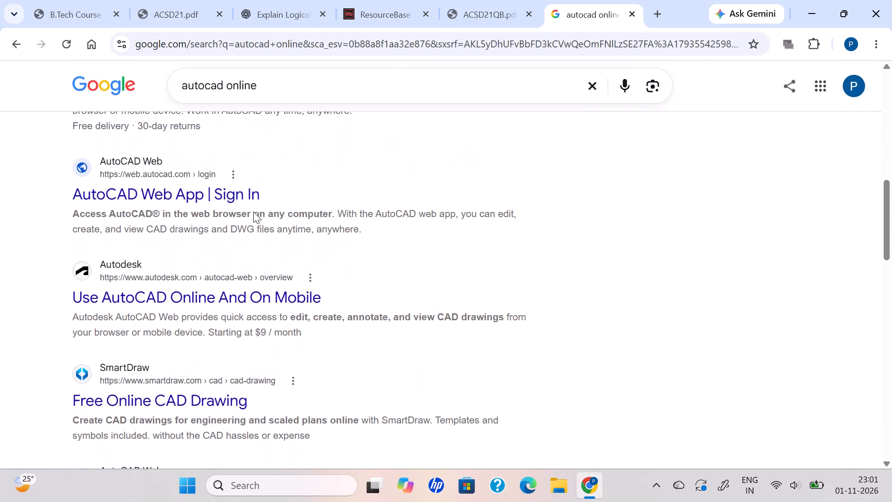
scroll(253, 211, "down", 1)
left_click(140, 373)
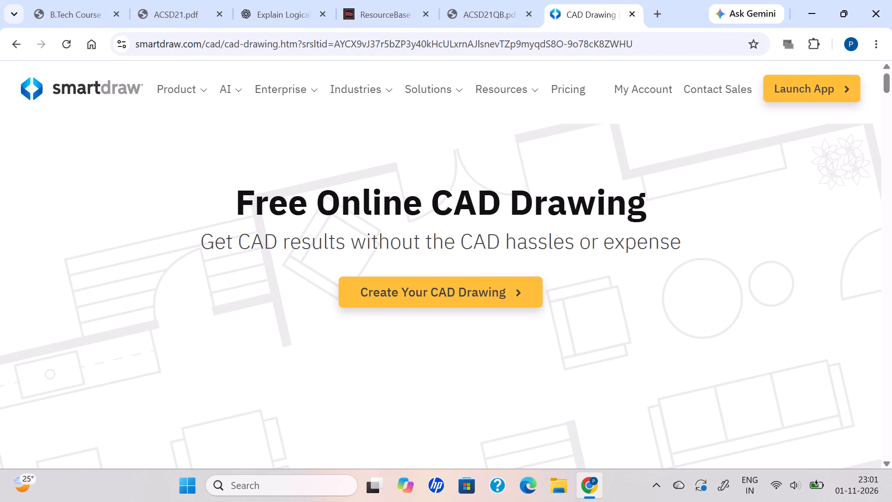
Launch SmartDraw's online CAD drawing app and close its landing page.
left_click(387, 289)
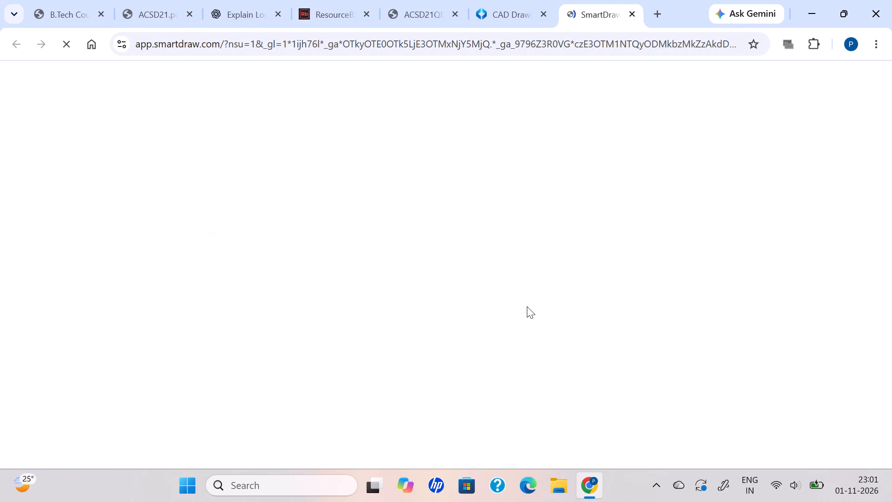
left_click(543, 15)
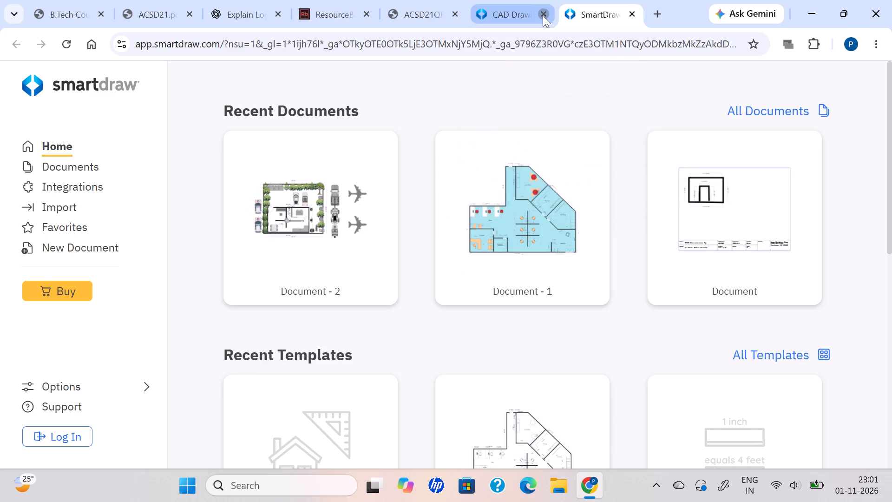
Open the recent document Document - 2 and hide the SmartDraw AI assistant.
left_click(348, 222)
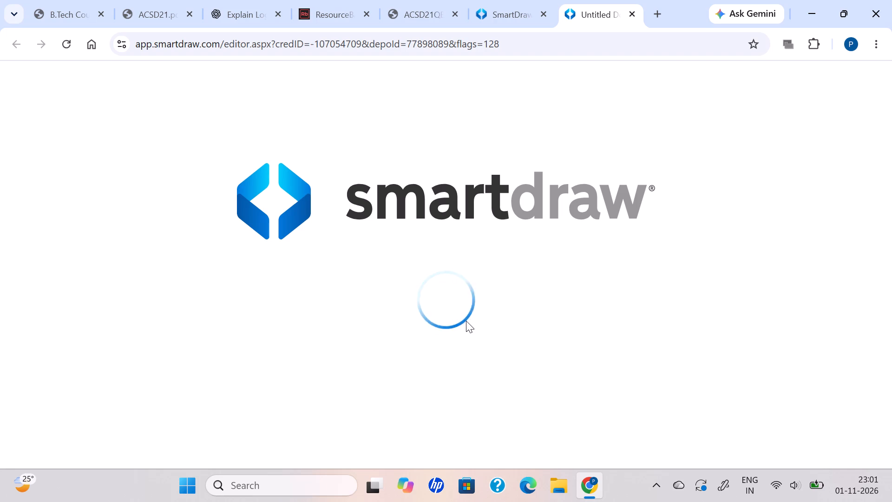
scroll(466, 321, "down", 1)
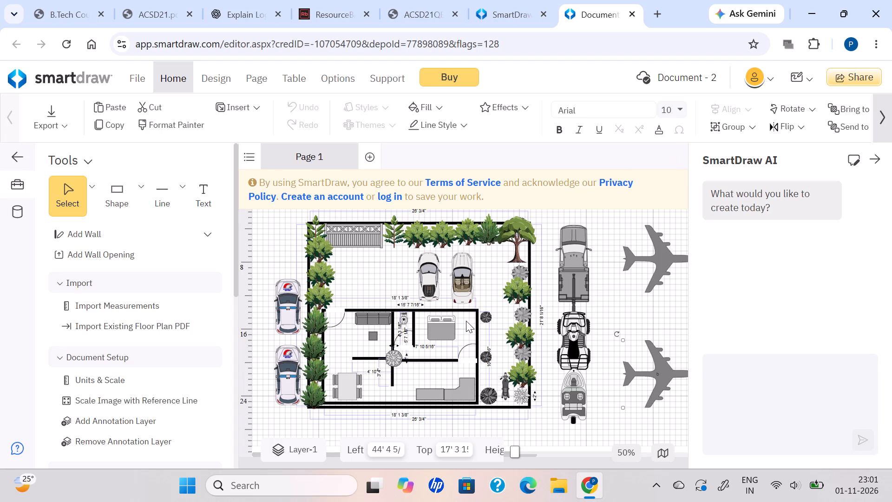
scroll(466, 321, "down", 1)
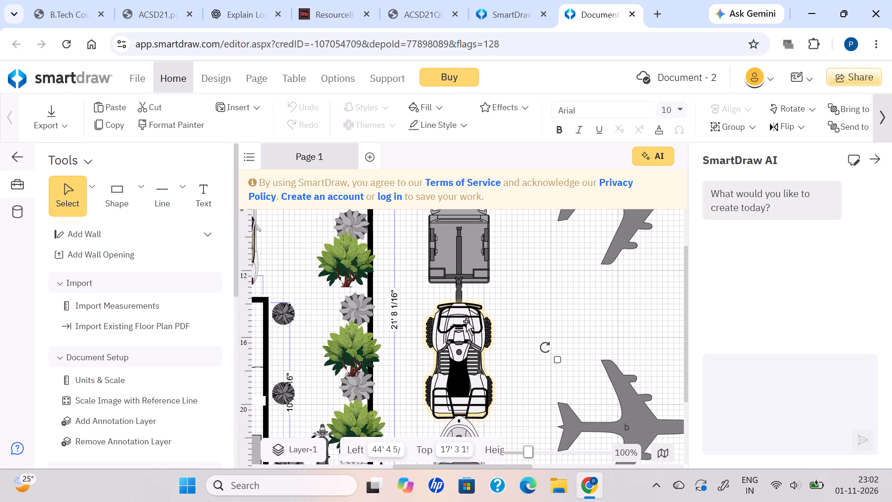
left_click(879, 158)
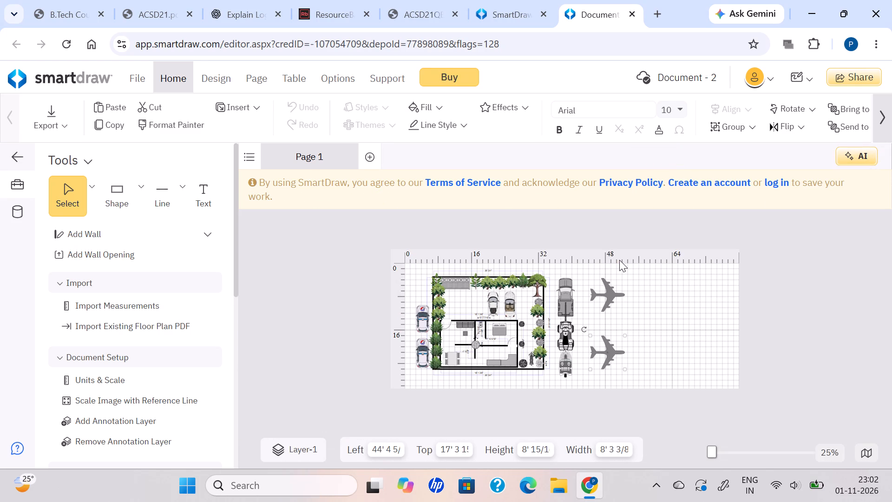
left_click(713, 449)
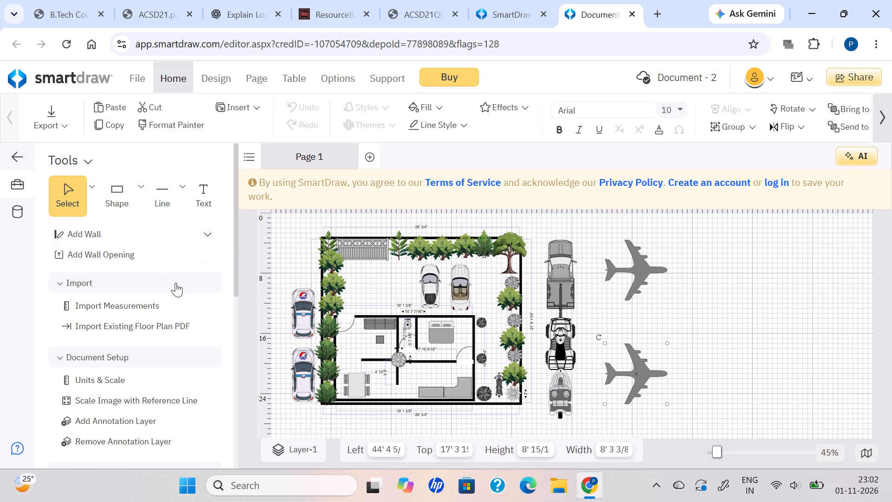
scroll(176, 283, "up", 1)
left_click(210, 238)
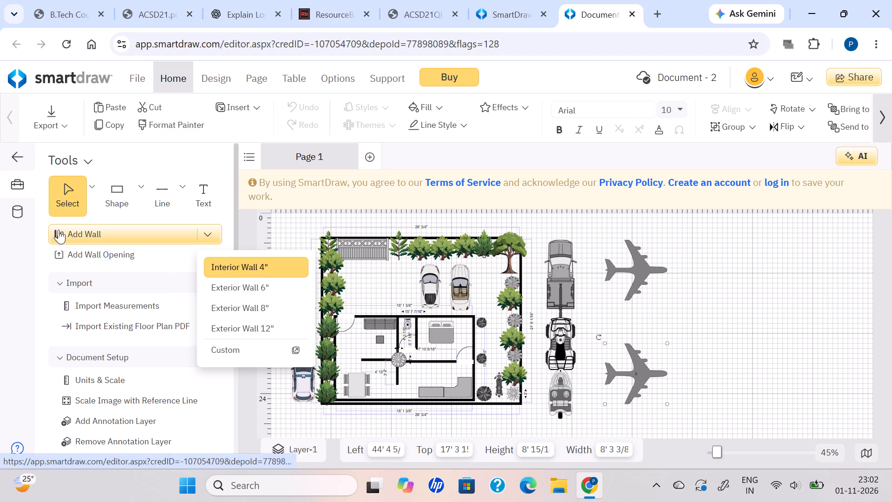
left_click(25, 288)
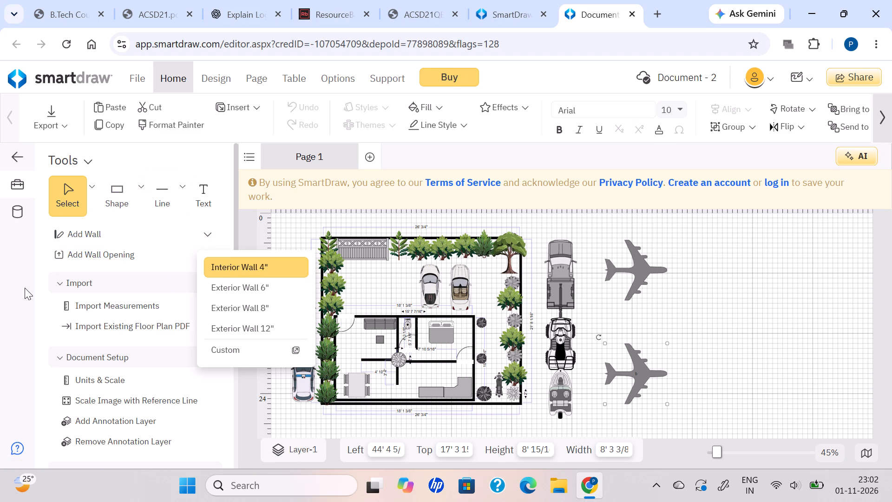
Clear the cars symbol search and expand the Room Outlines symbol category.
scroll(138, 359, "down", 3)
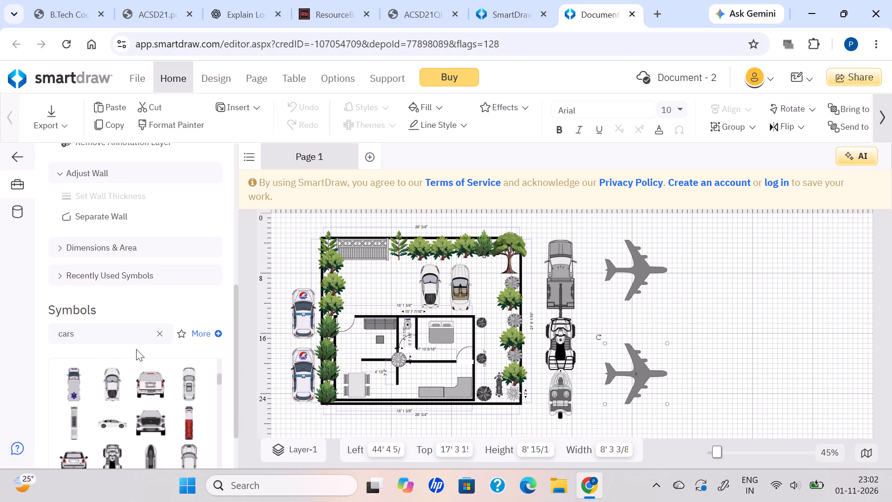
scroll(118, 360, "down", 1)
left_click(156, 339)
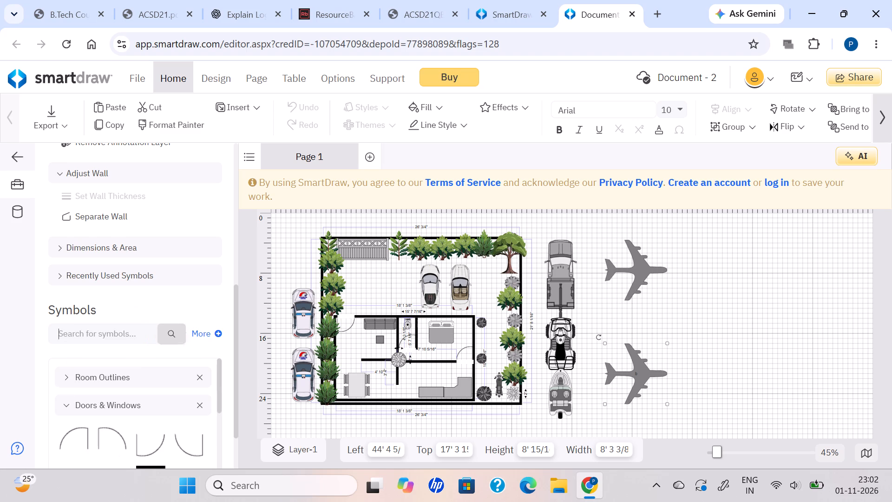
scroll(121, 374, "down", 2)
scroll(121, 374, "up", 3)
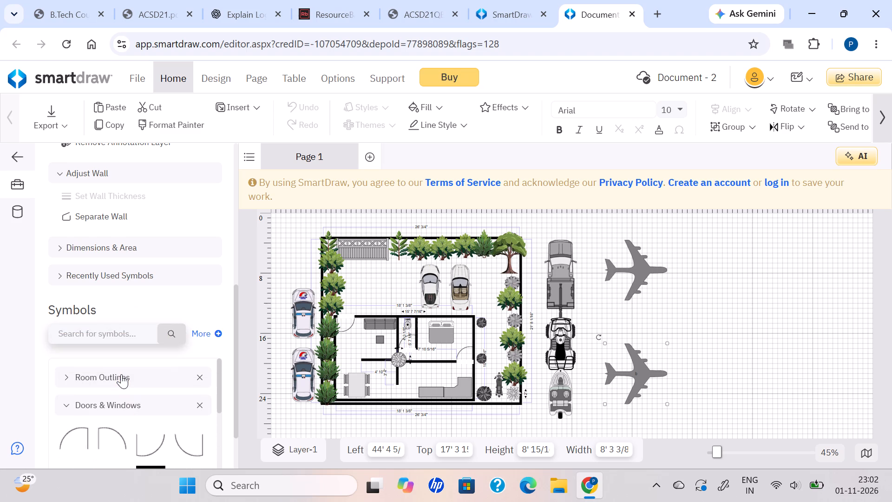
left_click(121, 374)
scroll(146, 403, "down", 1)
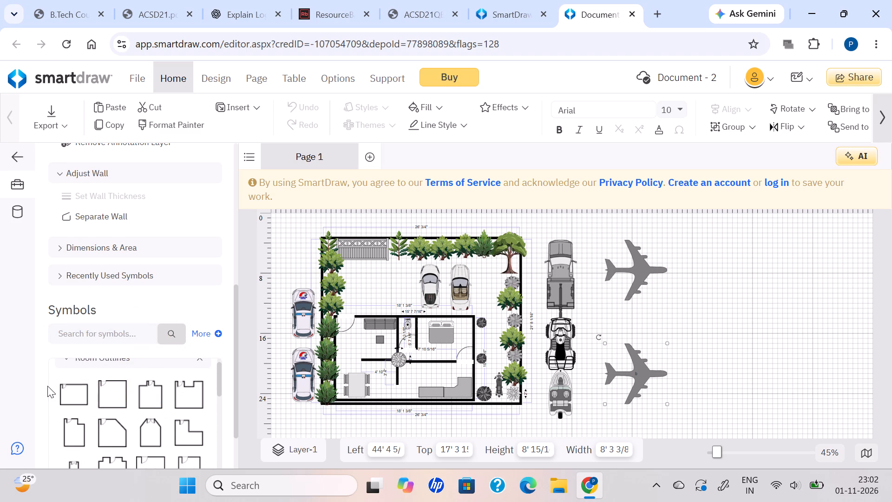
scroll(45, 344, "down", 2)
Place a Rectangular Room, 20' wide and 15' high, in the empty area beyond the airplanes, at Left 63' and Top 9' 4".
left_click(77, 333)
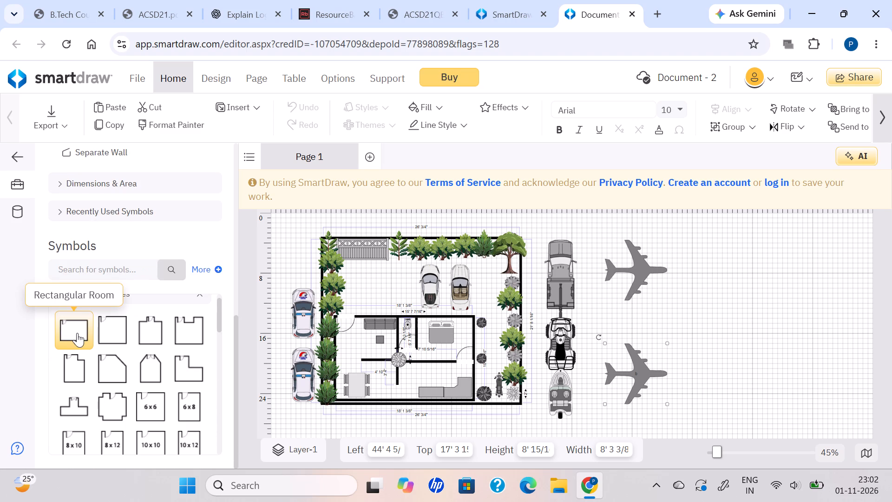
scroll(712, 299, "left", 1)
right_click(712, 299)
scroll(712, 299, "left", 1)
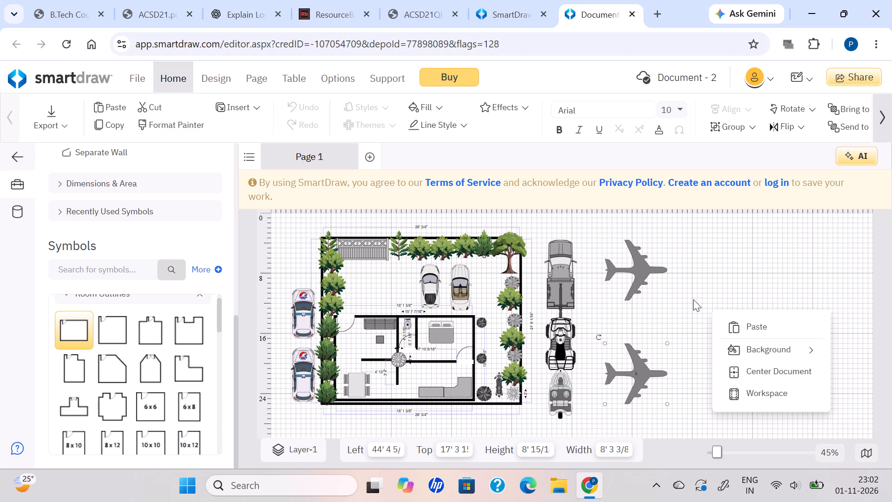
left_click_drag(684, 244, 812, 398)
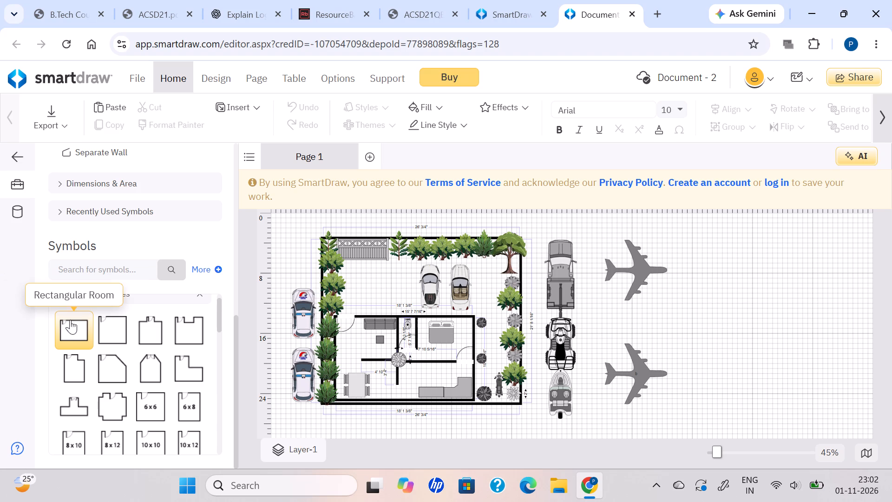
left_click_drag(71, 324, 706, 312)
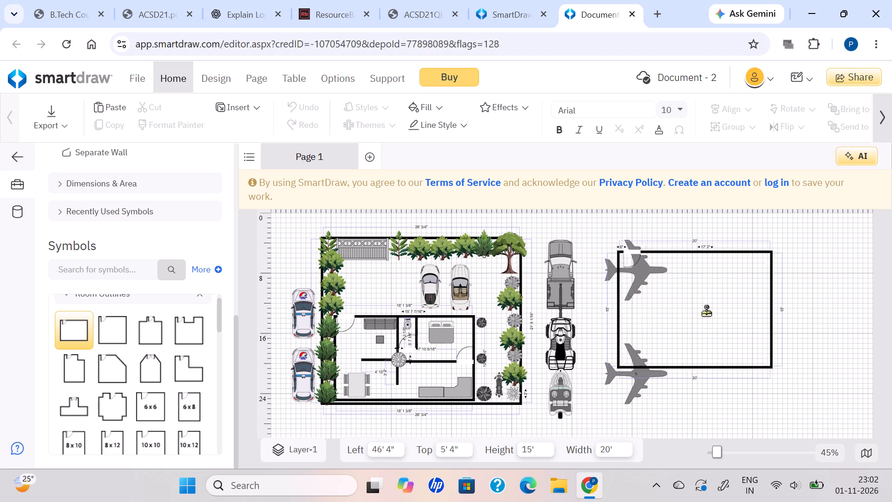
left_click_drag(706, 312, 803, 337)
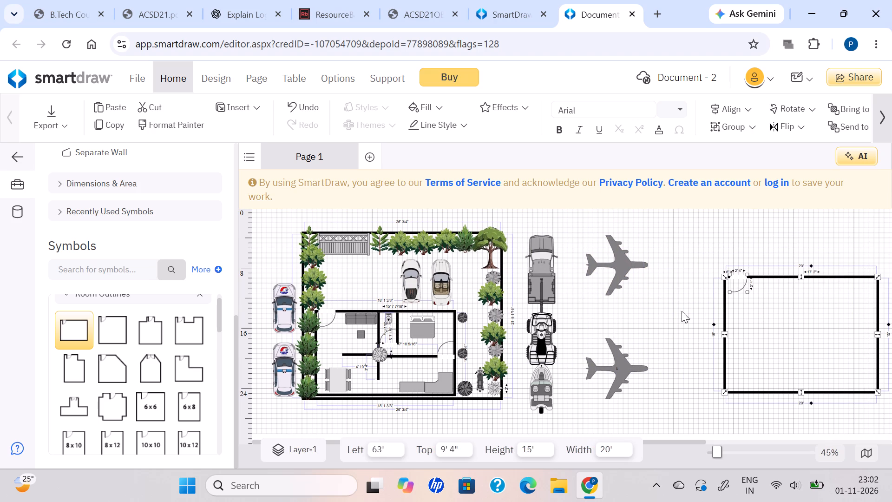
Widen the new rectangular room to about 24' 6" by extending its wall facing the airplanes.
left_click(717, 454)
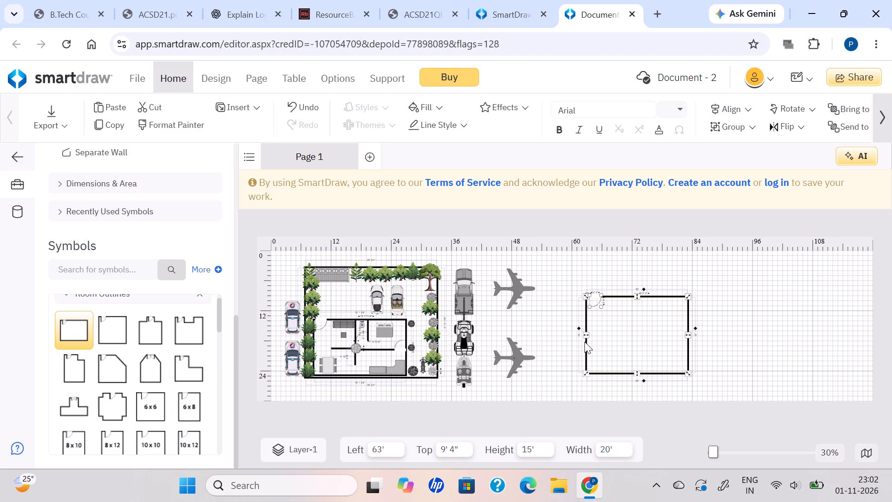
left_click_drag(585, 337, 573, 337)
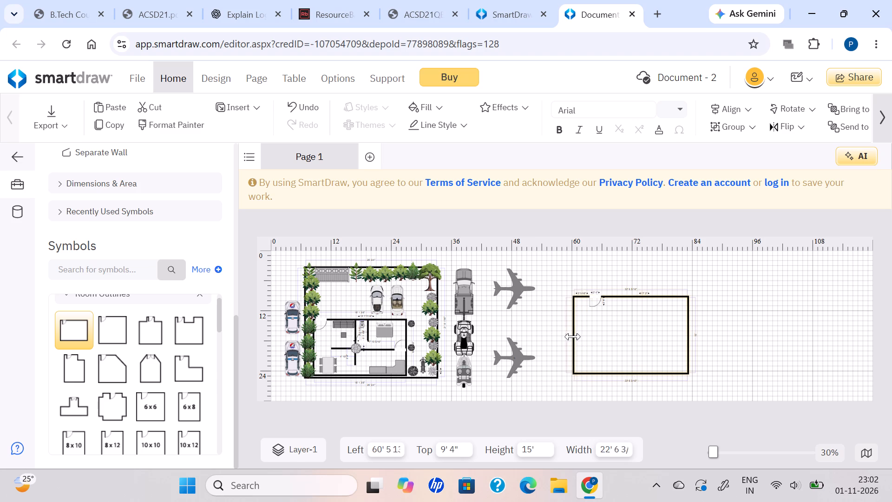
left_click_drag(573, 337, 564, 337)
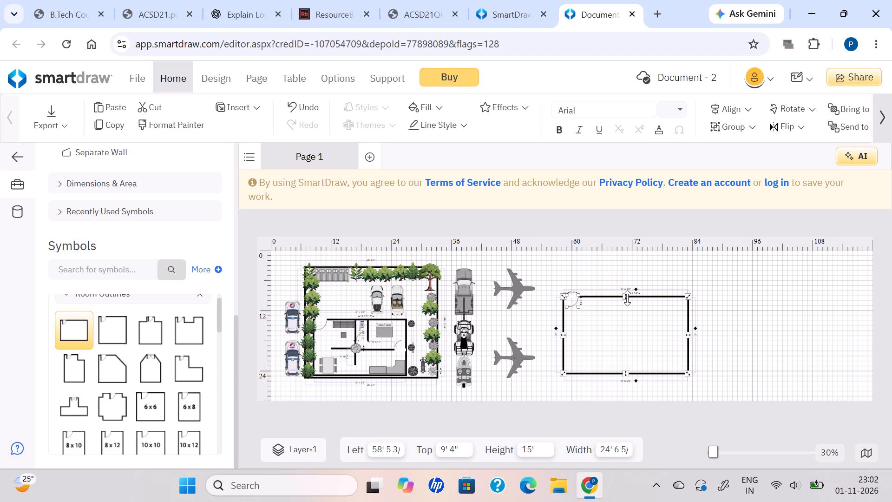
Increase the new rectangular room's height to about 20' 5" by extending its upper wall.
left_click_drag(627, 297, 621, 268)
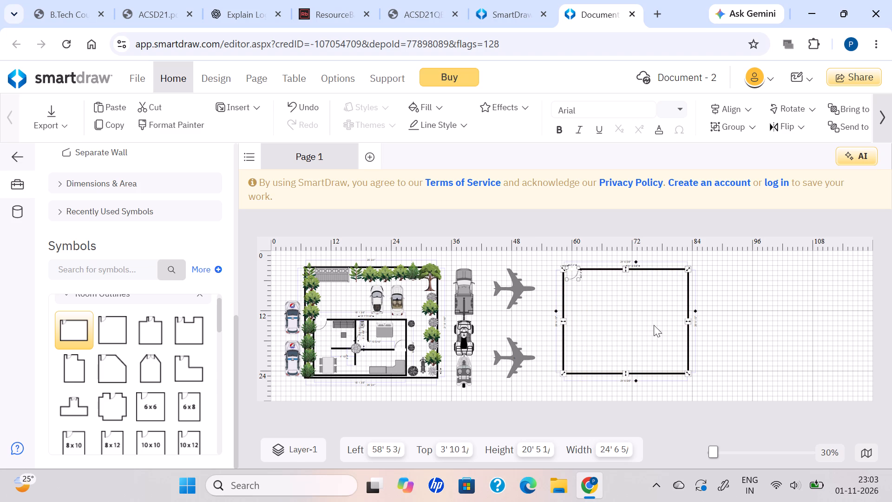
Move the new room farther from the airplanes to Left 61', Top about 3' 9", and adjust its height to about 20' 8".
left_click_drag(689, 339, 690, 346)
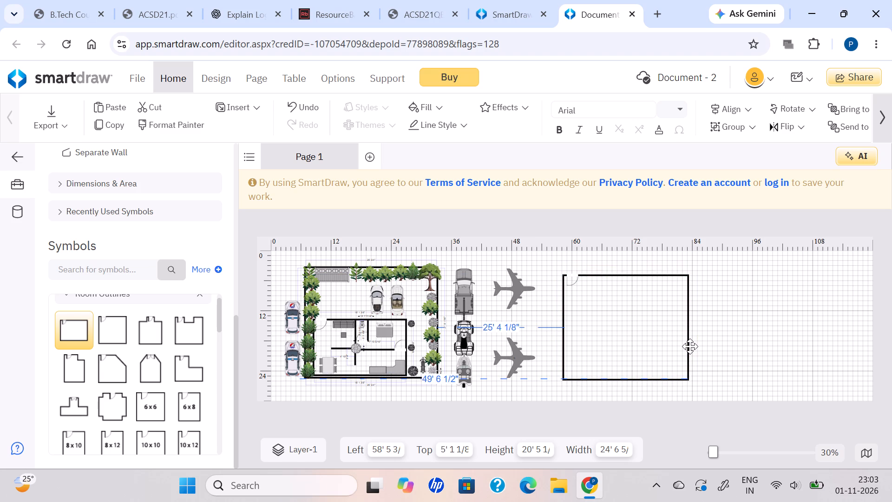
left_click_drag(690, 346, 700, 344)
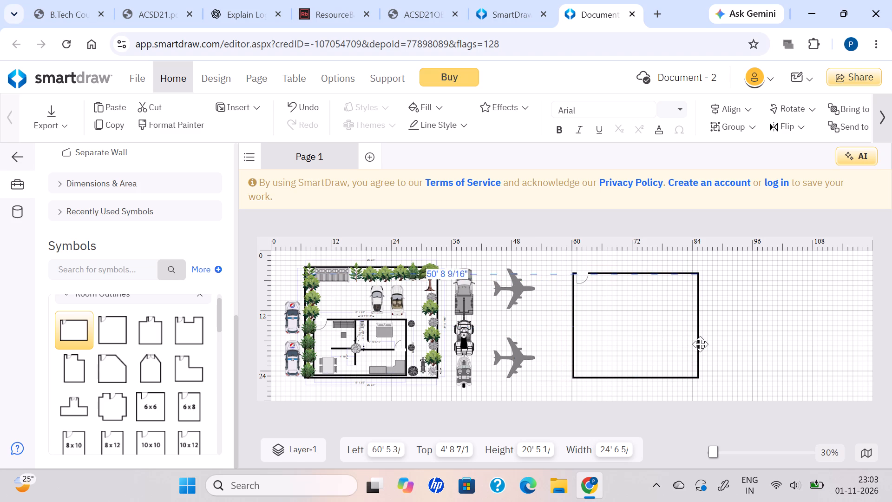
left_click_drag(700, 344, 702, 339)
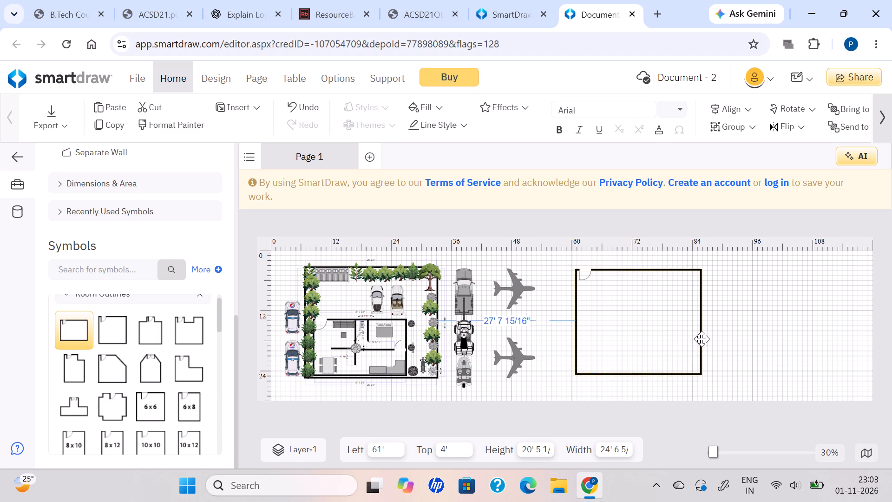
left_click_drag(702, 339, 702, 338)
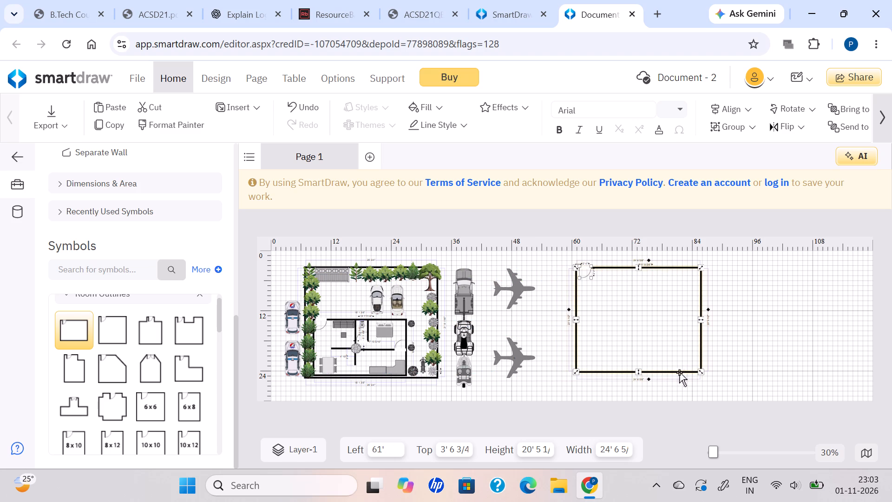
left_click(677, 372)
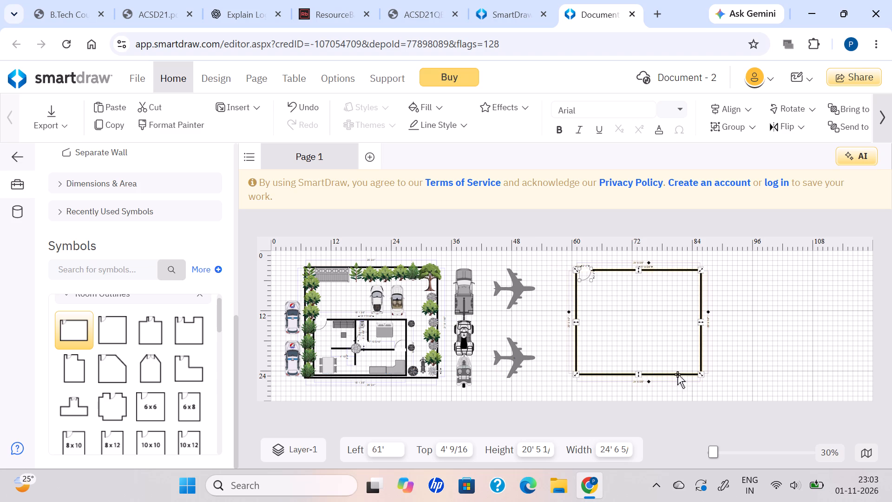
left_click(637, 272)
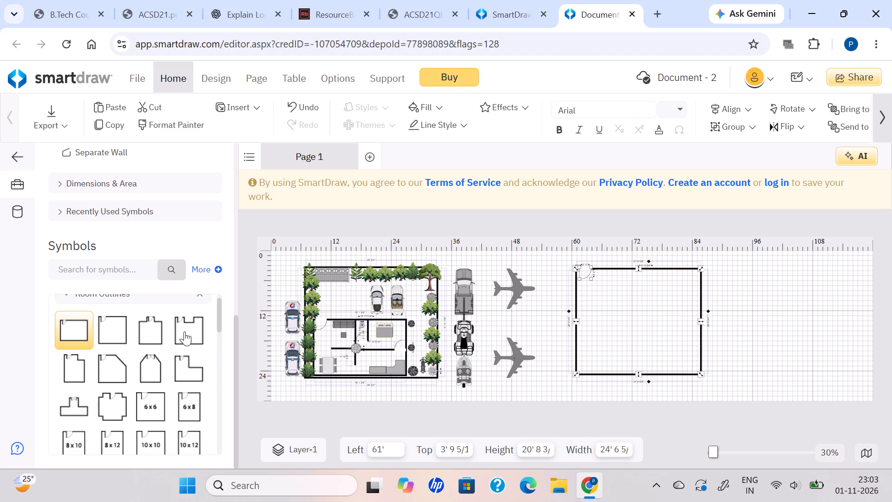
Remove the Room Outlines and Doors & Windows categories from the symbol library.
left_click(196, 295)
scroll(175, 334, "down", 1)
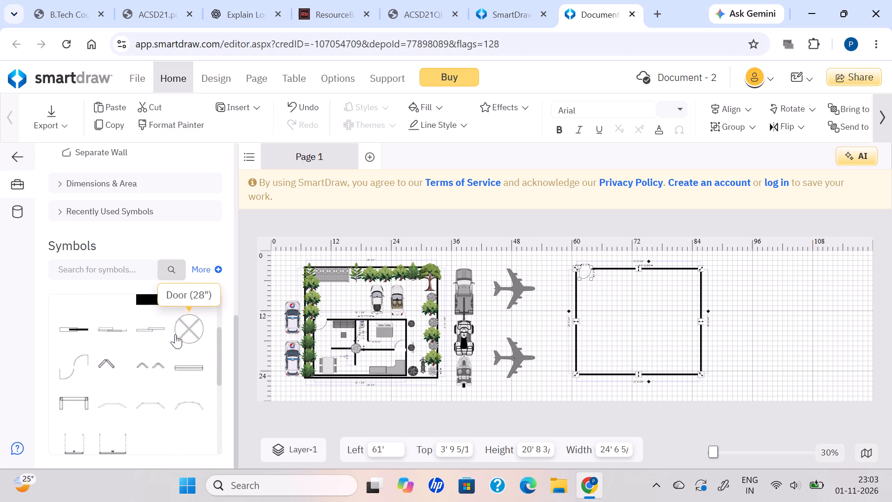
scroll(175, 334, "down", 1)
scroll(175, 334, "up", 3)
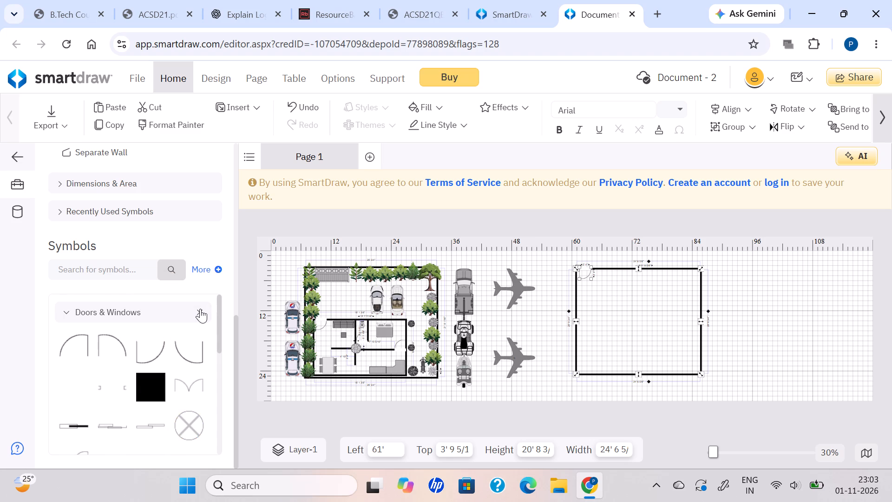
left_click(200, 309)
Find and expand the Couches & Sofas symbol category.
scroll(150, 357, "down", 1)
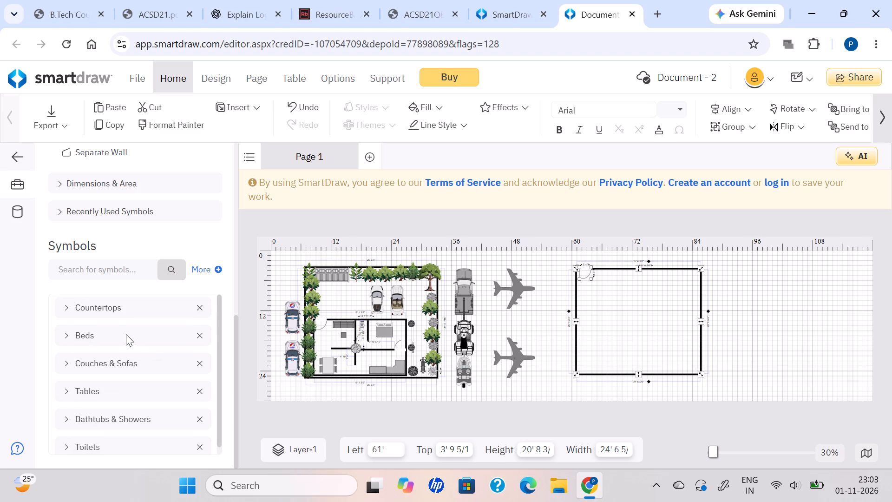
scroll(138, 351, "down", 1)
scroll(96, 329, "up", 4)
scroll(128, 325, "down", 1)
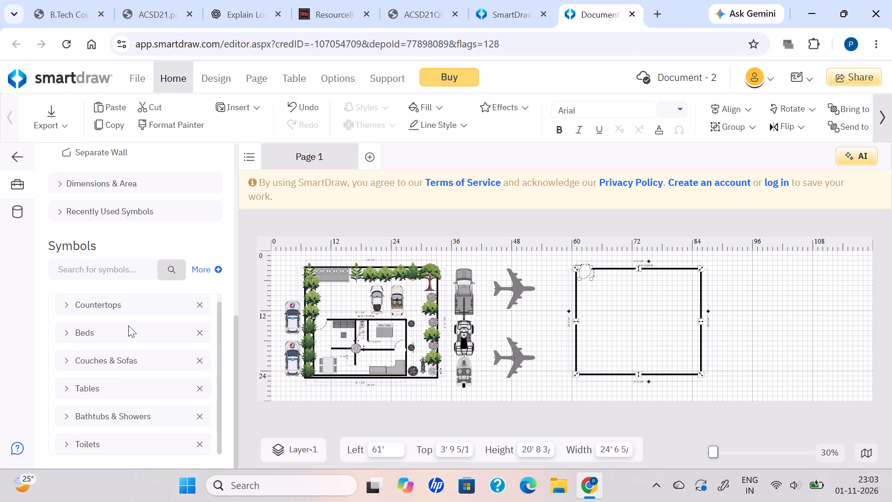
scroll(128, 325, "down", 1)
scroll(119, 370, "down", 2)
scroll(130, 393, "up", 2)
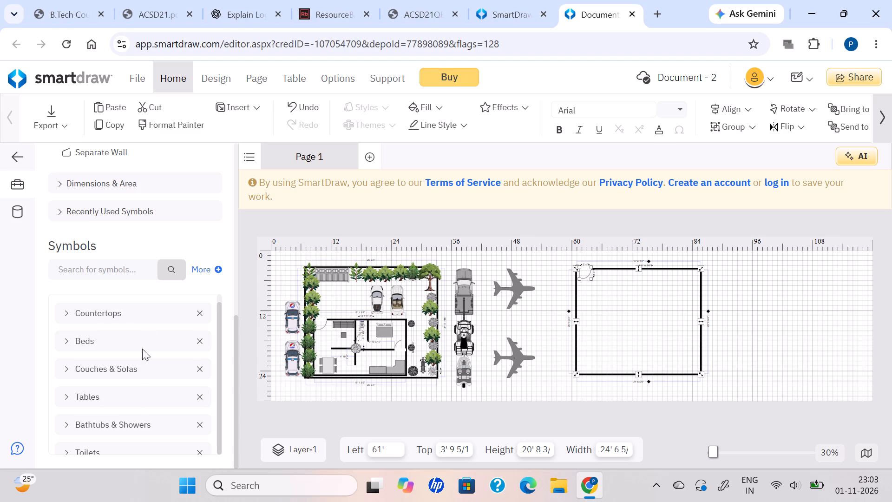
scroll(100, 411, "down", 1)
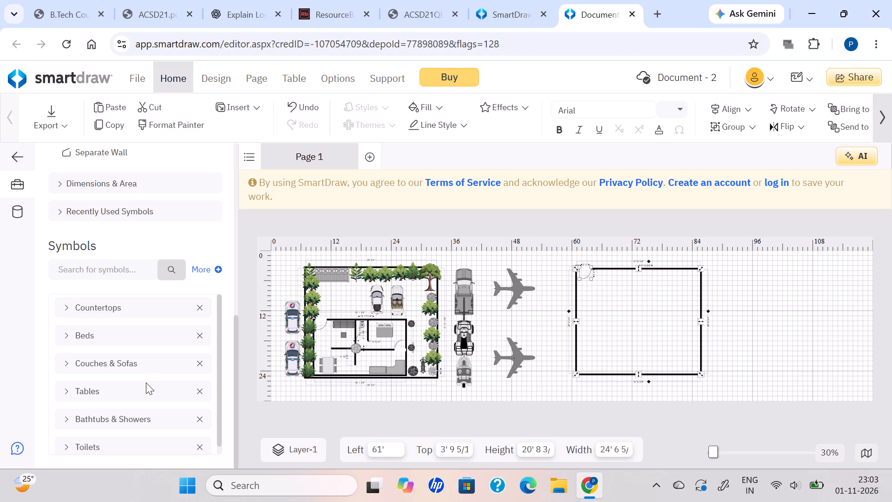
left_click(127, 363)
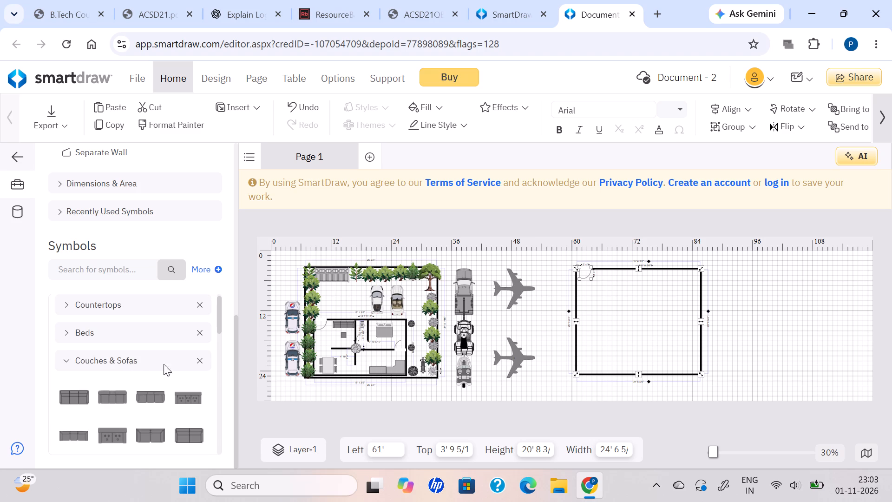
Place an Arm Chair, 3' 10" wide and 3' 4" high, inside the new room beside its door at Left 64' 2", Top 5' 4".
scroll(195, 393, "down", 1)
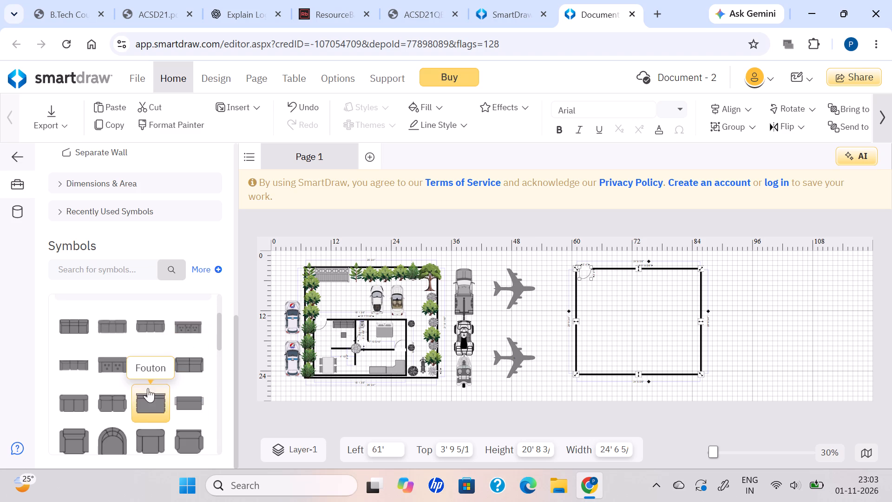
scroll(98, 391, "down", 1)
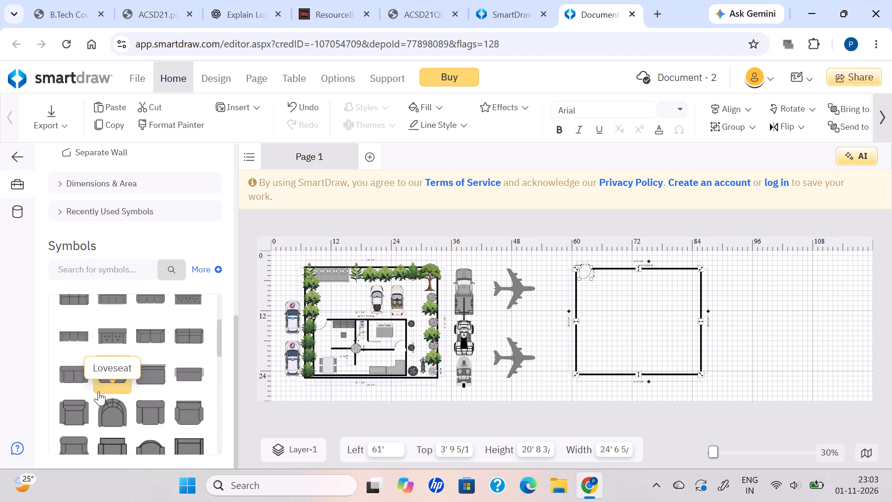
scroll(98, 391, "down", 2)
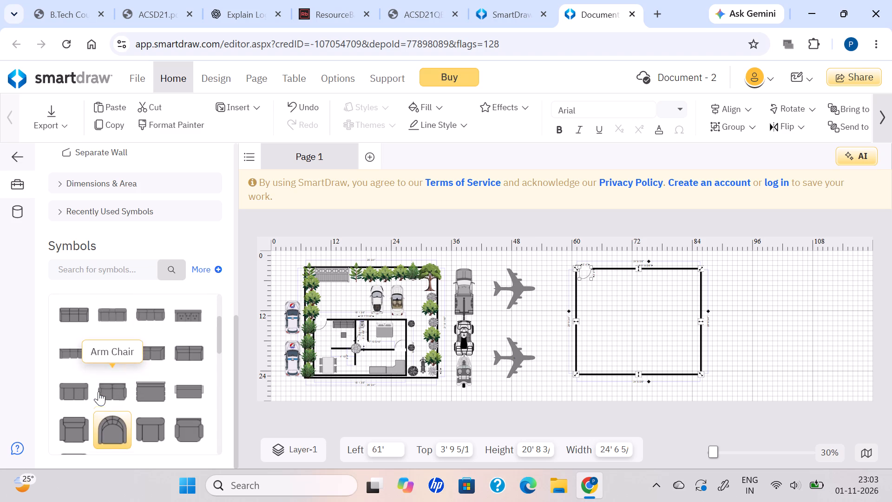
scroll(98, 391, "down", 2)
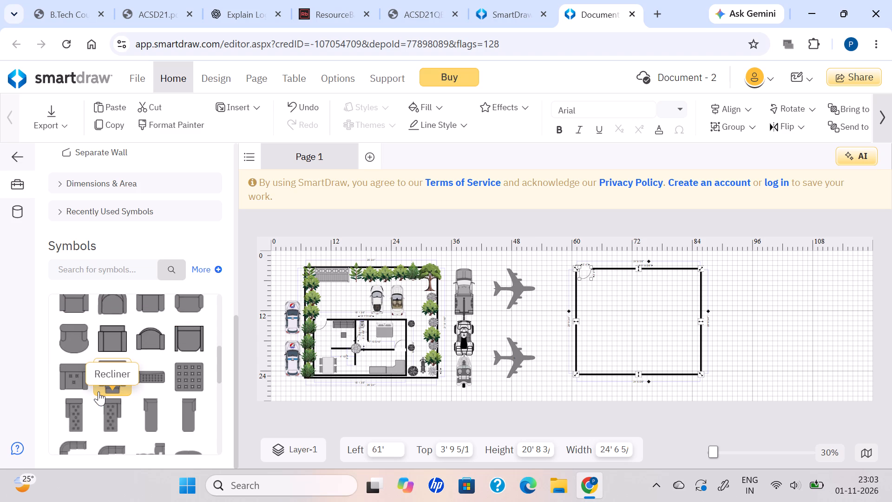
scroll(98, 391, "down", 2)
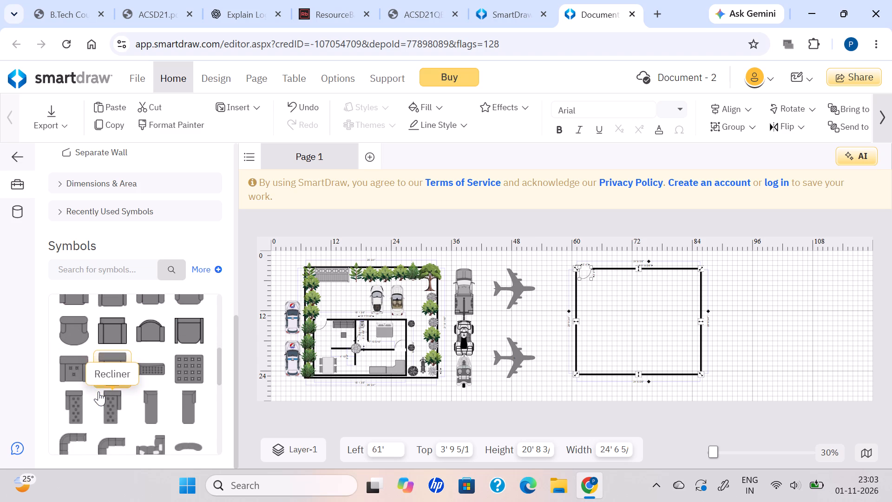
scroll(98, 391, "down", 1)
scroll(98, 391, "up", 2)
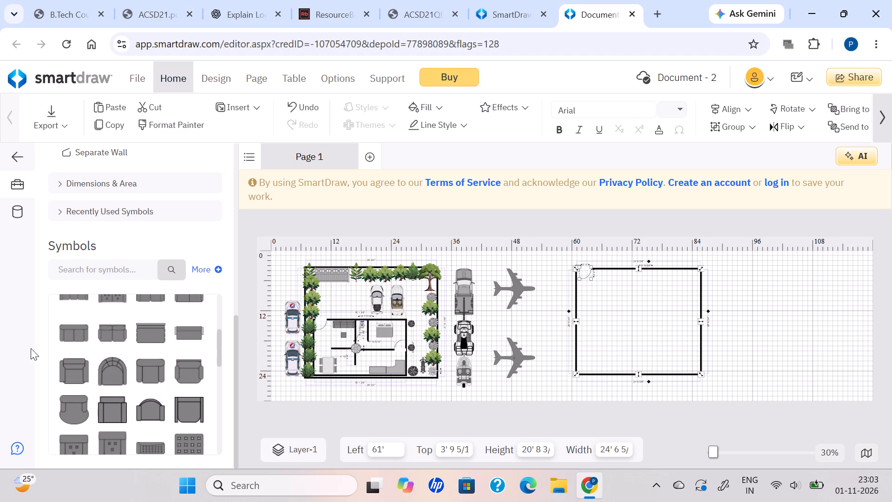
scroll(111, 368, "up", 2)
scroll(111, 368, "down", 1)
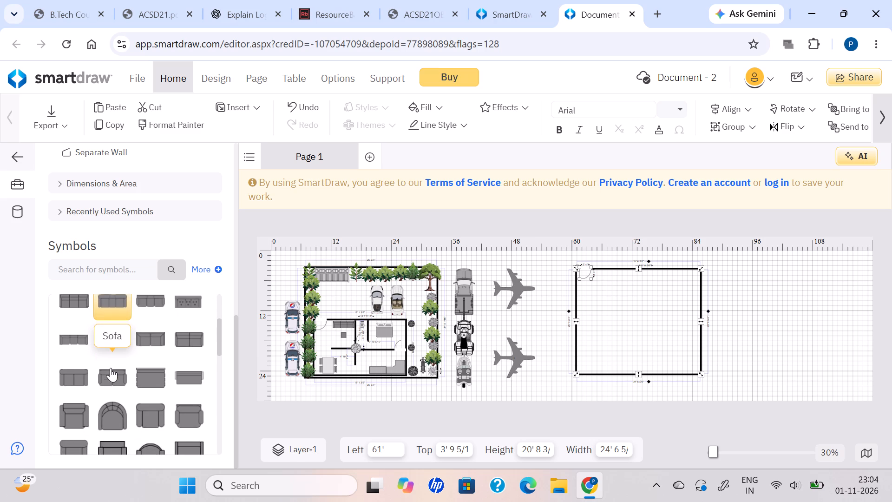
scroll(111, 368, "down", 1)
left_click(153, 399)
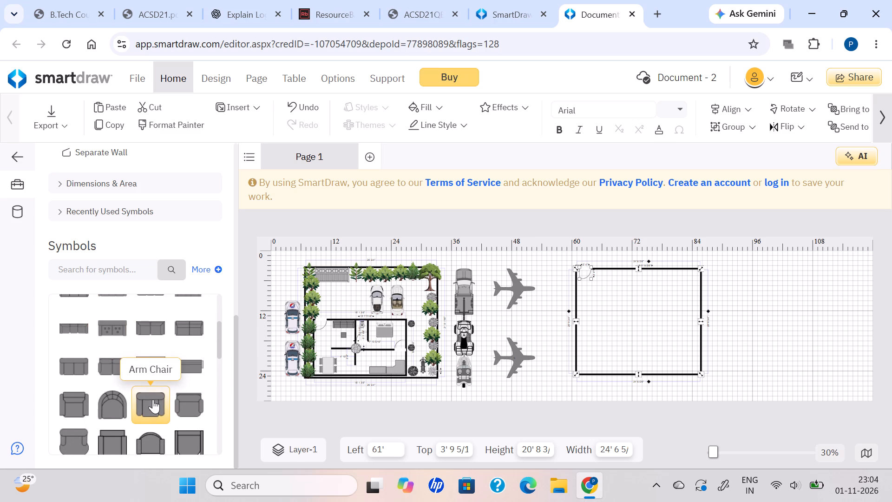
left_click(153, 399)
left_click_drag(153, 399, 591, 321)
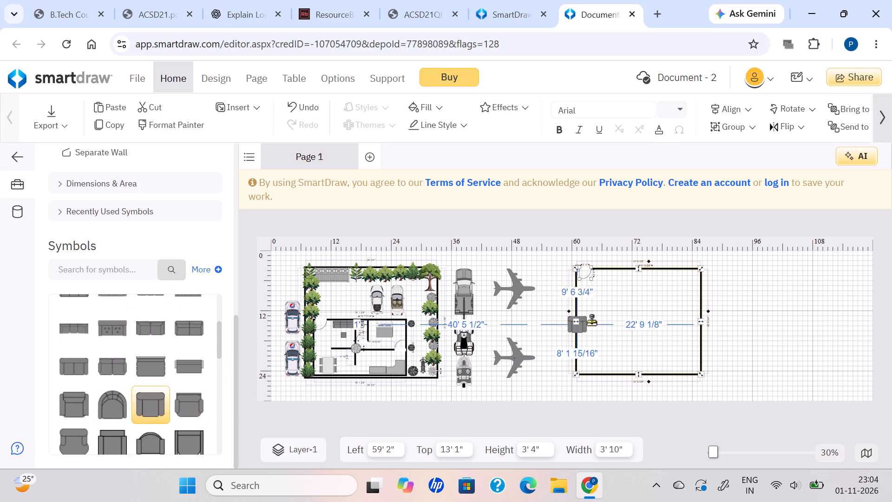
left_click_drag(591, 321, 602, 286)
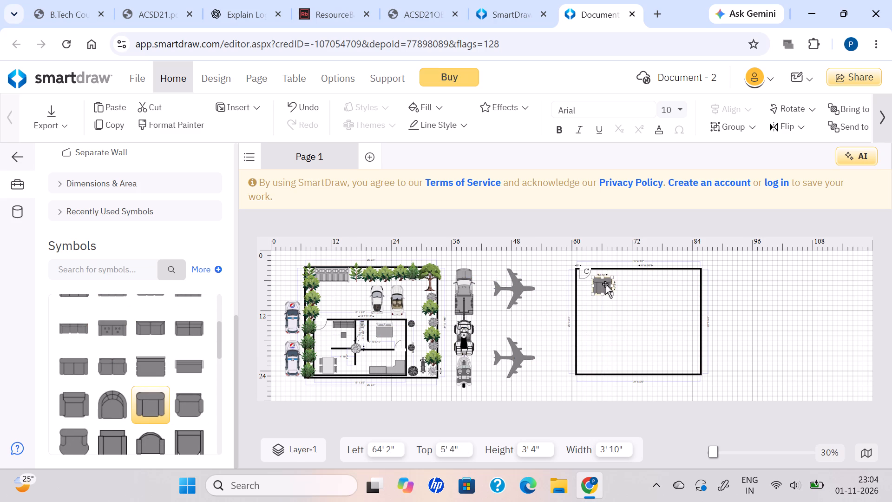
left_click(605, 284)
Stretch the arm chair to 7' 10" wide and 3' 8" high, and move it against the room's upper wall at Top about 3' 7".
left_click_drag(610, 294, 616, 297)
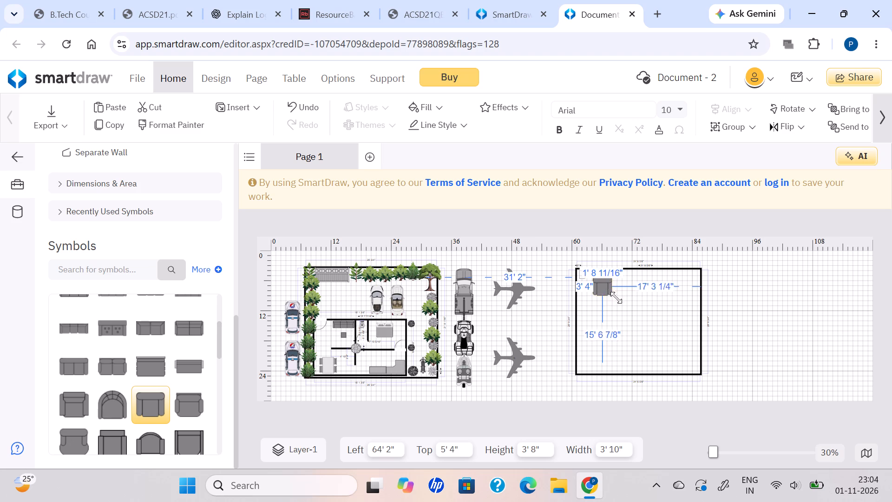
left_click_drag(616, 297, 637, 295)
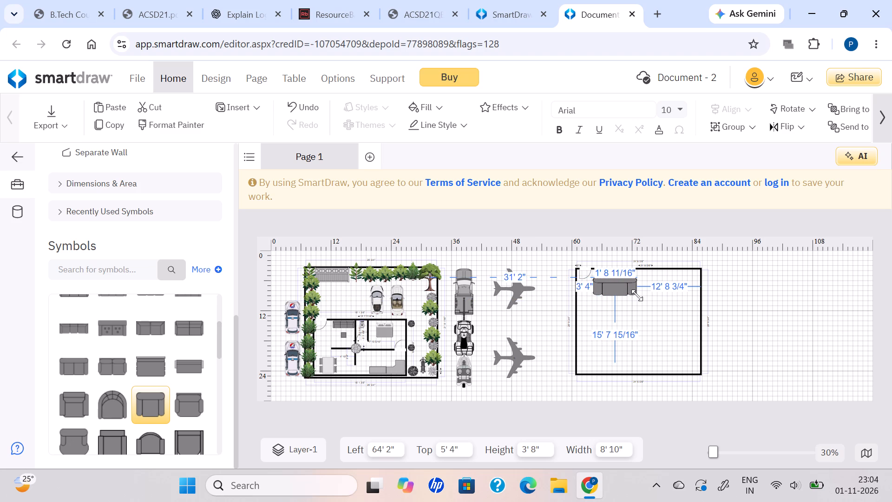
left_click_drag(637, 295, 632, 296)
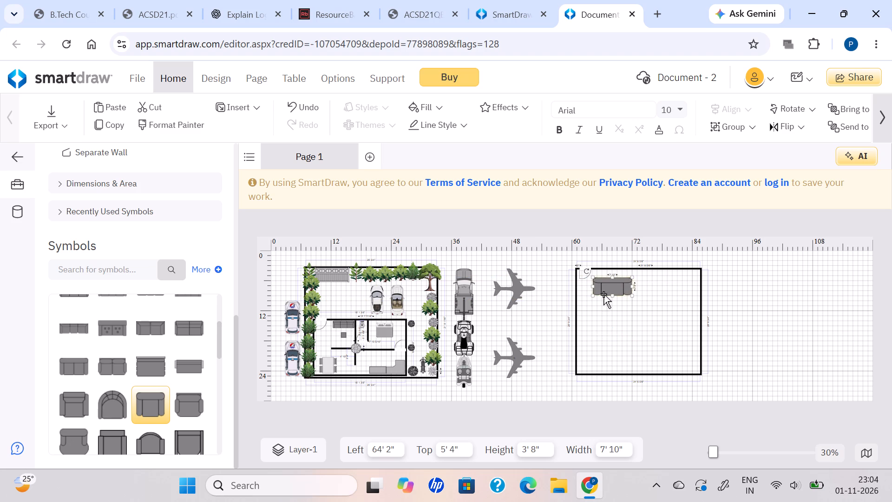
left_click_drag(610, 288, 611, 279)
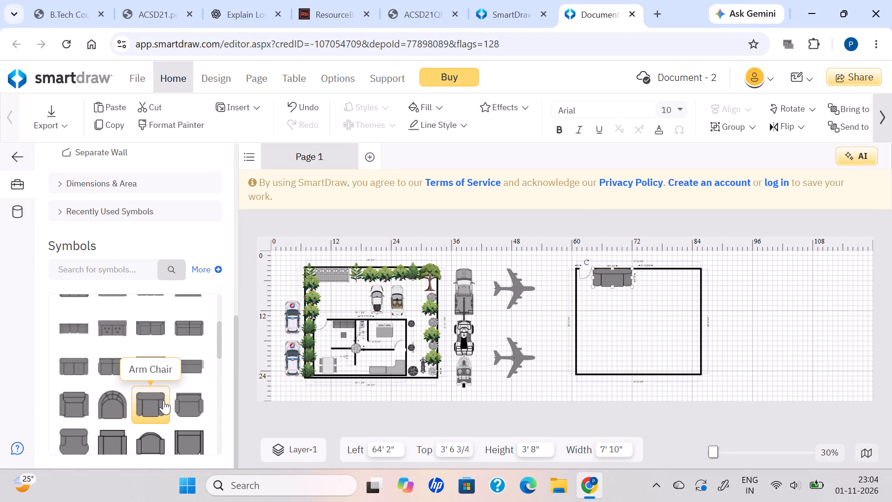
Place a second Arm Chair, 3' 10" wide, against the room's upper wall at Left 76' 2", Top about 3' 7".
left_click_drag(164, 400, 657, 280)
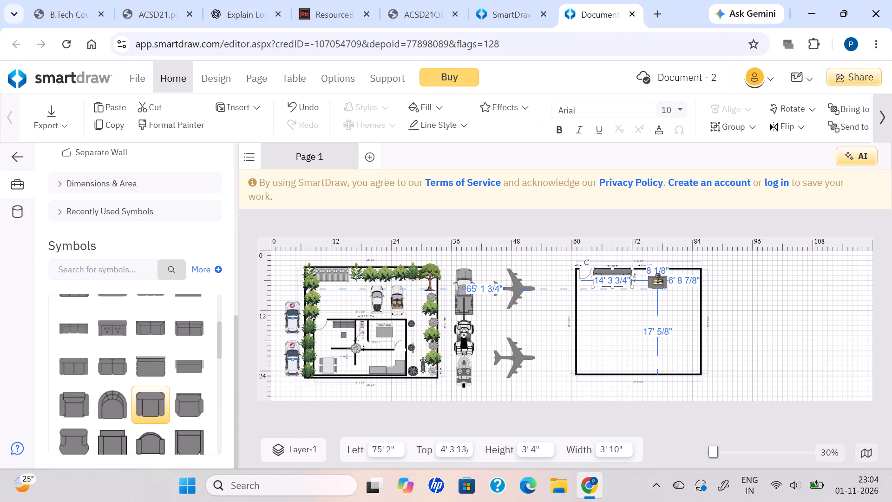
left_click_drag(657, 280, 664, 277)
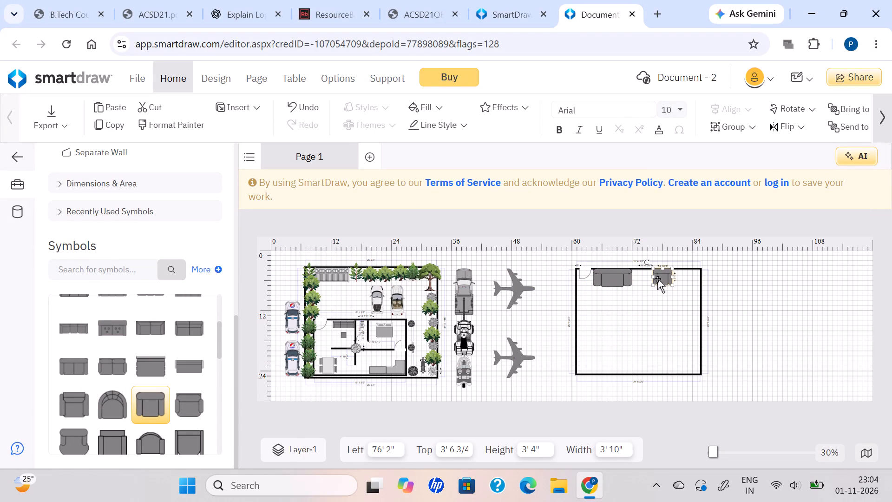
Stretch the second arm chair on the new room's upper wall to 9' wide and 3' 8" high, positioned at Left 76'.
left_click_drag(653, 284, 643, 286)
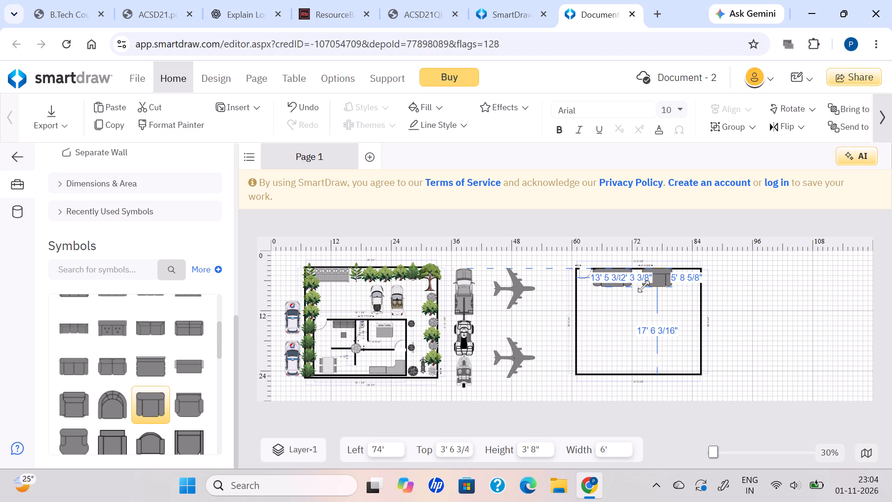
left_click_drag(643, 286, 643, 286)
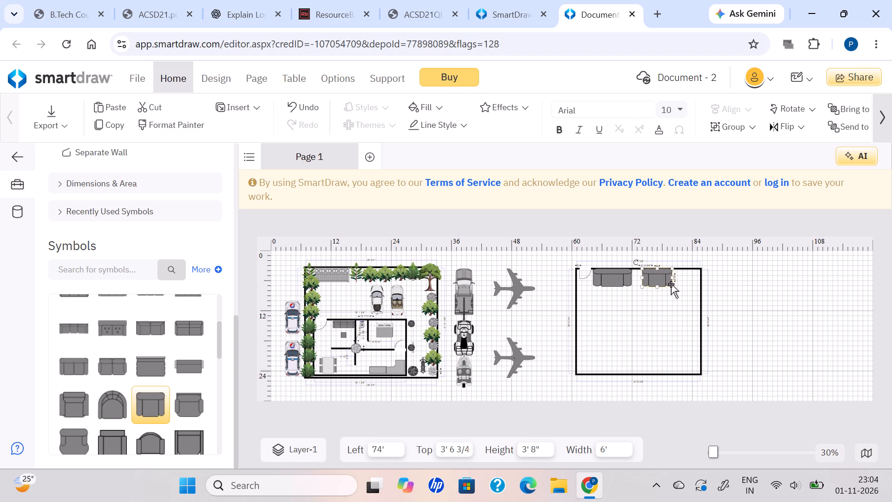
left_click_drag(674, 288, 678, 287)
left_click(667, 282)
left_click_drag(673, 287, 693, 288)
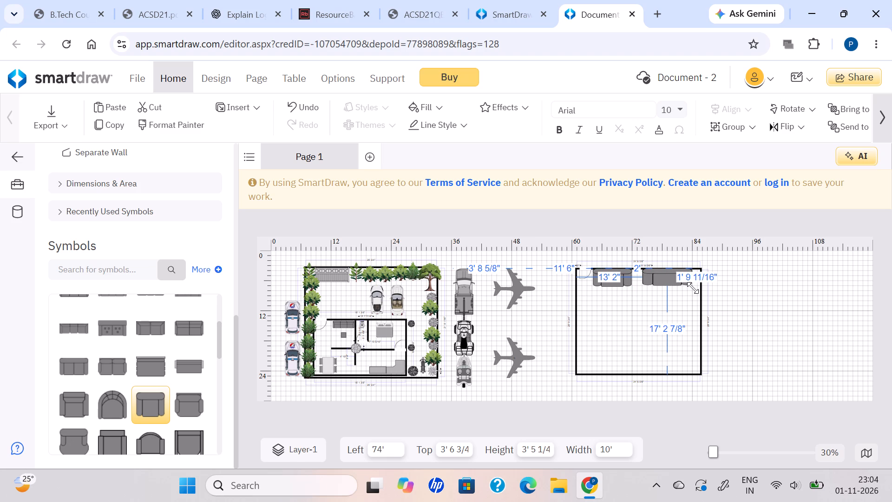
left_click_drag(693, 288, 685, 288)
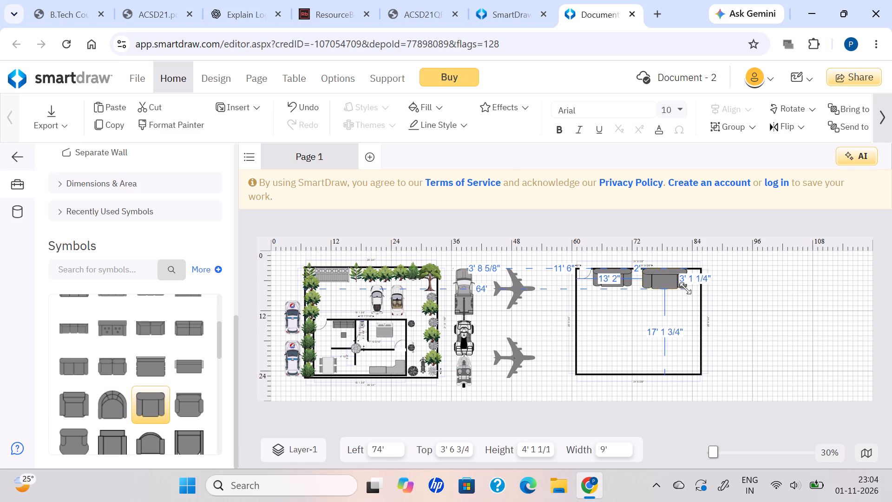
left_click_drag(685, 288, 685, 287)
left_click_drag(661, 277, 673, 277)
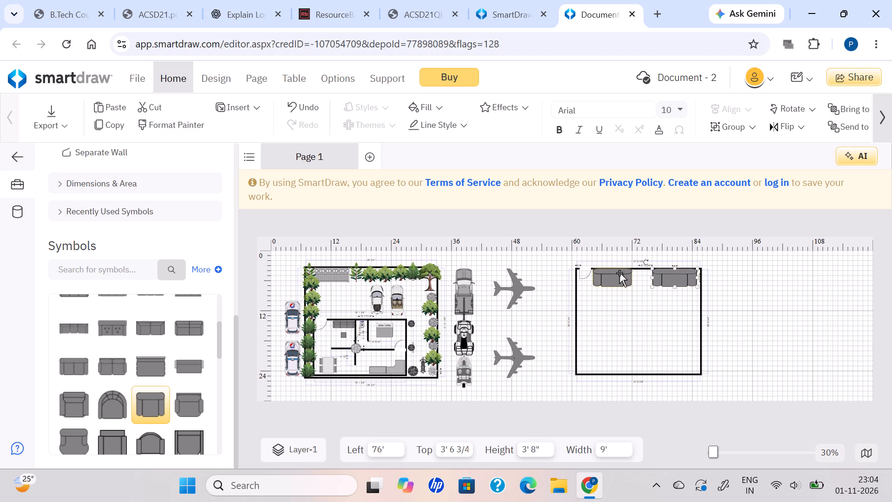
Shift the arm chair beside the door and widen it to 8' 10", with its left edge at 64'.
left_click(619, 273)
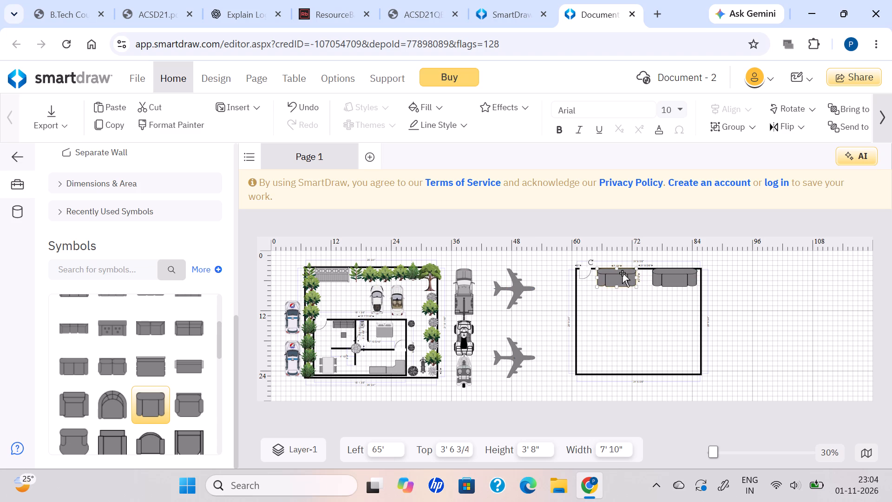
left_click(597, 286)
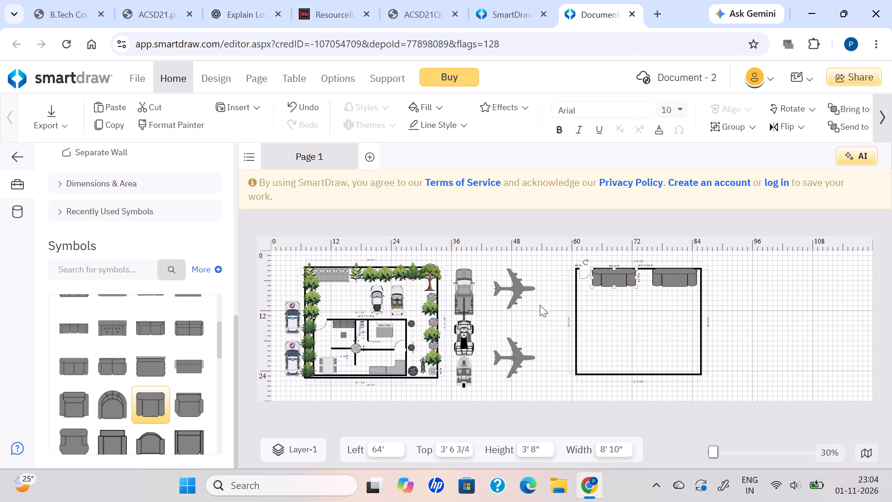
Place a different-style Arm Chair below the chair near the door at Left 64', Top 9', stretched to 9' wide and 3' high.
scroll(97, 402, "down", 1)
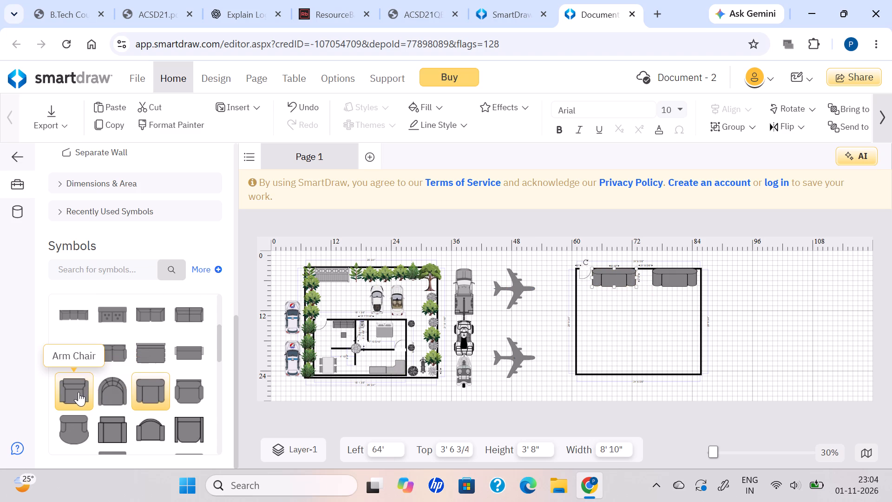
left_click(78, 391)
left_click_drag(78, 391, 616, 304)
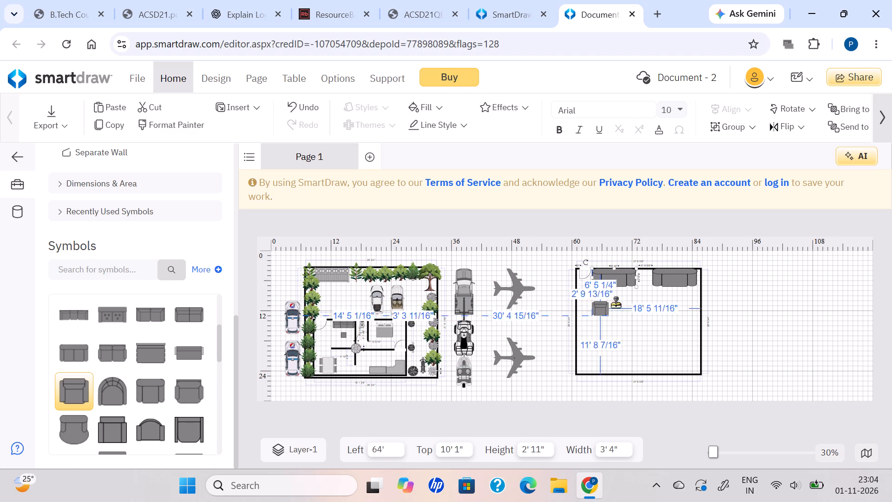
left_click_drag(616, 304, 616, 303)
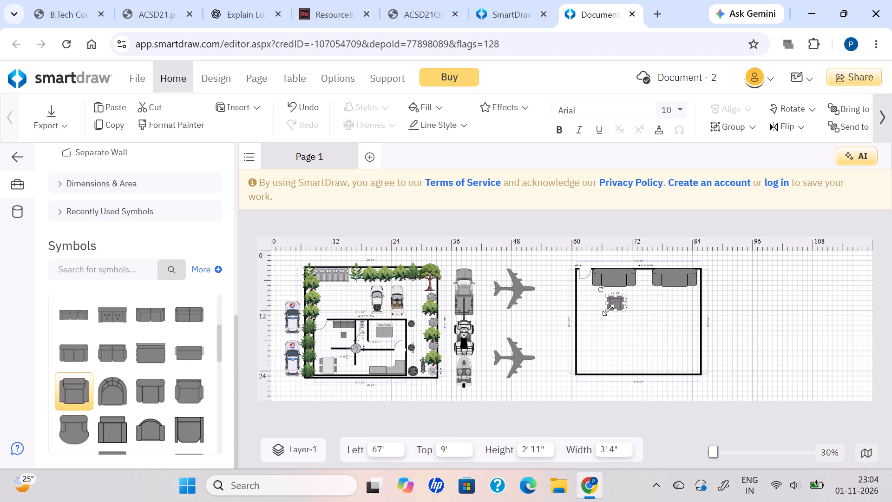
left_click_drag(608, 310, 595, 311)
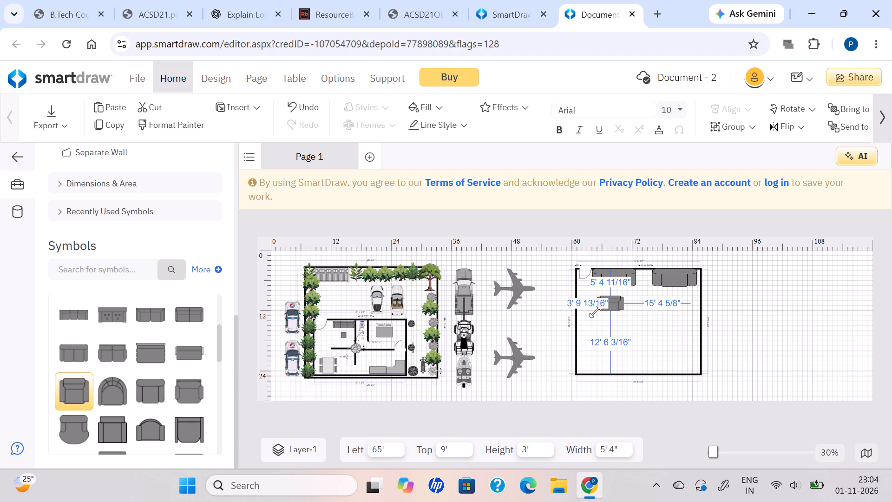
left_click_drag(595, 311, 594, 311)
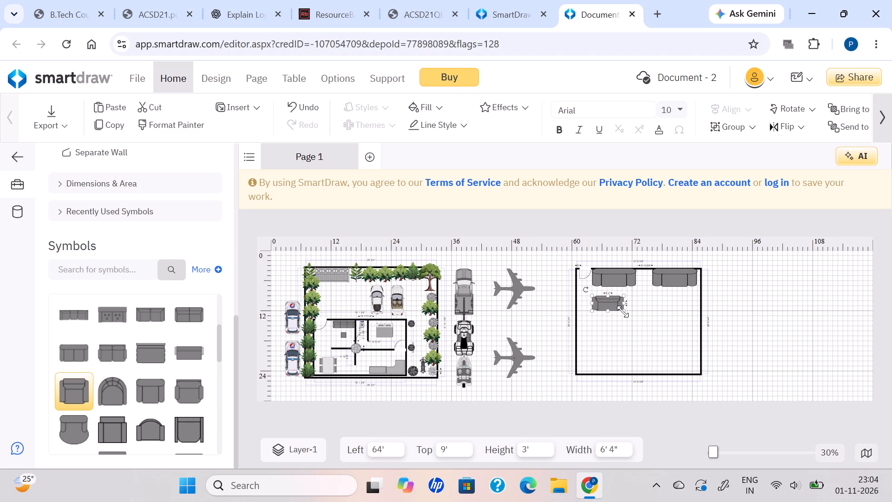
left_click_drag(623, 311, 635, 311)
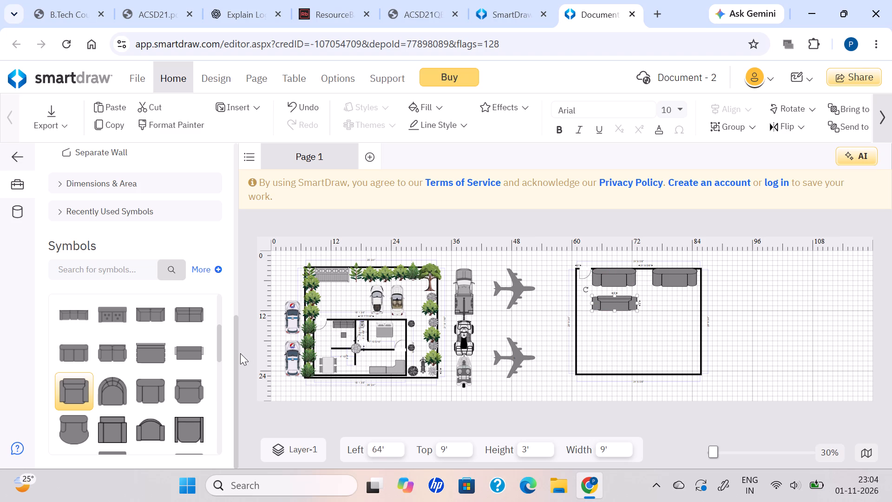
Place a matching Arm Chair beside it in the second row at Left 76', Top 9' 1", stretched to 8' wide.
left_click_drag(84, 383, 657, 332)
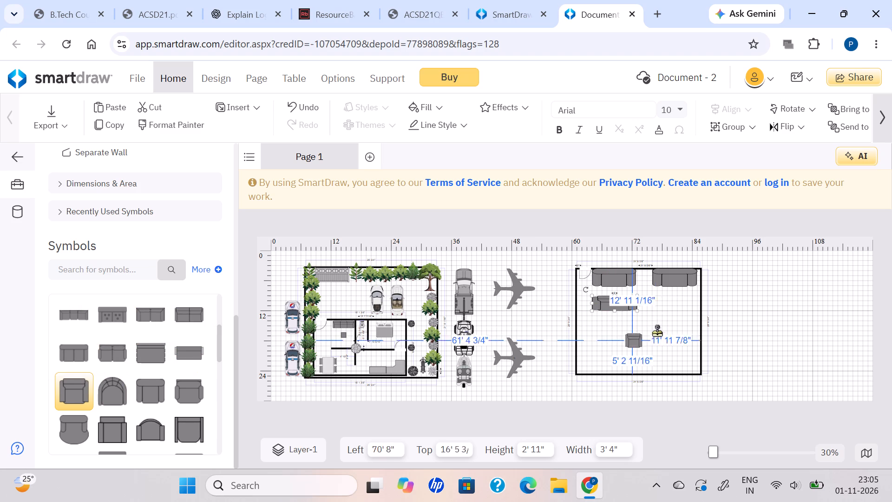
left_click_drag(657, 332, 672, 302)
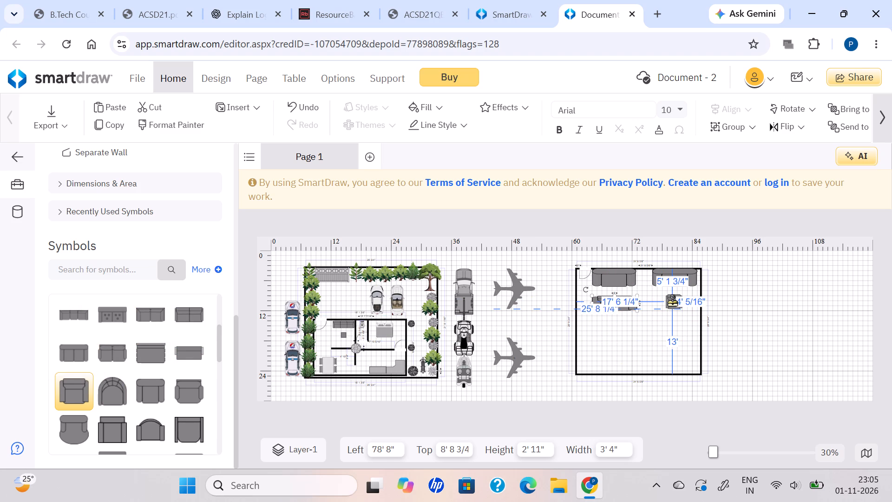
left_click_drag(672, 302, 670, 304)
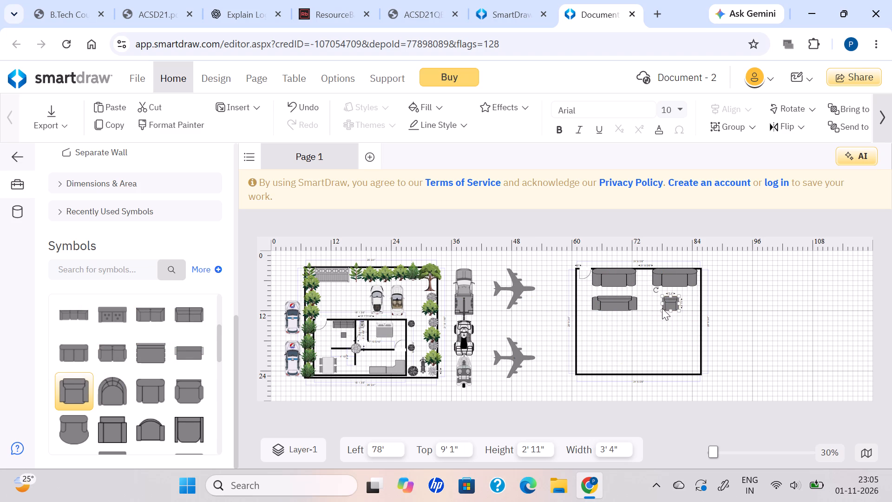
left_click_drag(663, 311, 654, 312)
left_click_drag(679, 310, 690, 310)
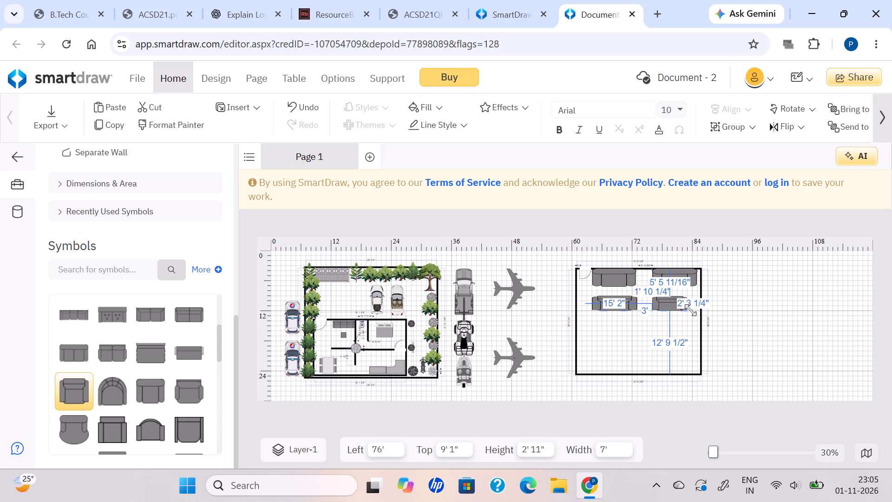
left_click_drag(690, 310, 694, 311)
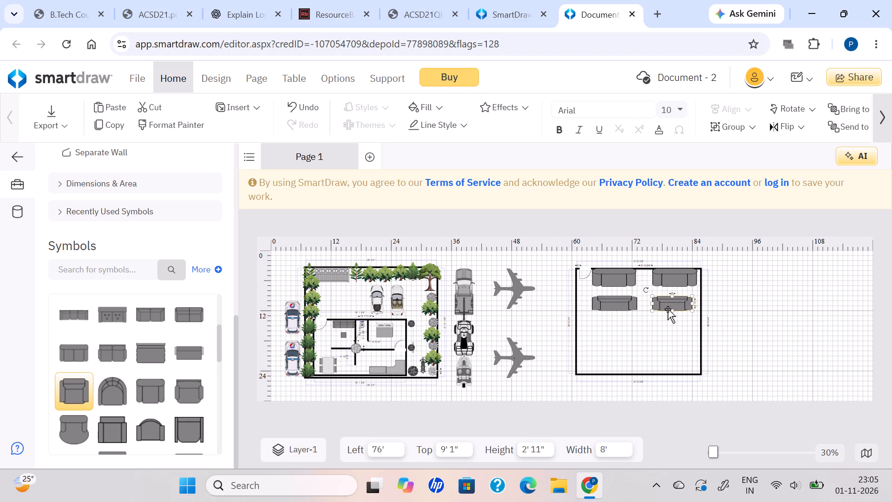
left_click(660, 328)
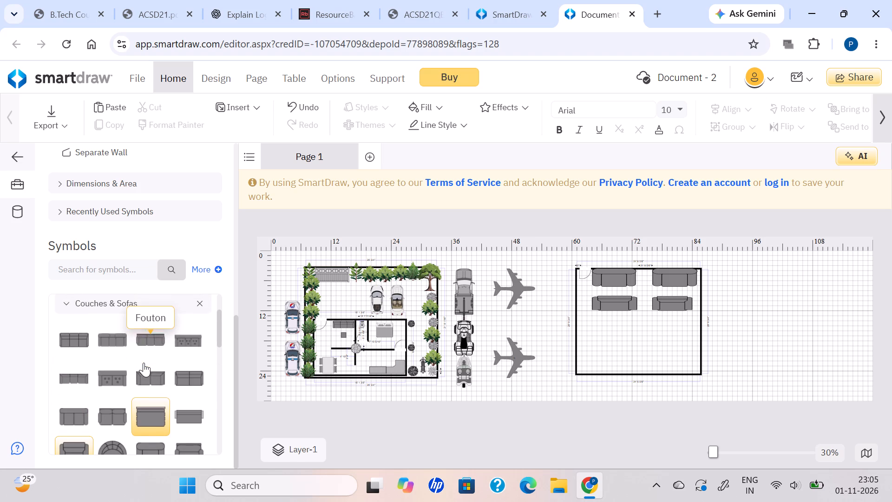
Place a two-cushion couch below the second-row chair at Left 64', Top about 13' 3", stretched to 9' wide.
left_click(119, 401)
left_click_drag(119, 401, 355, 363)
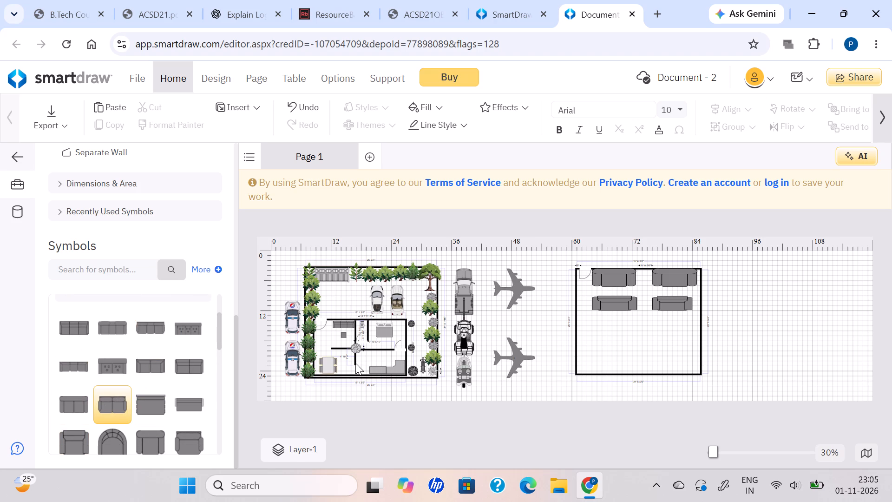
left_click_drag(355, 363, 615, 326)
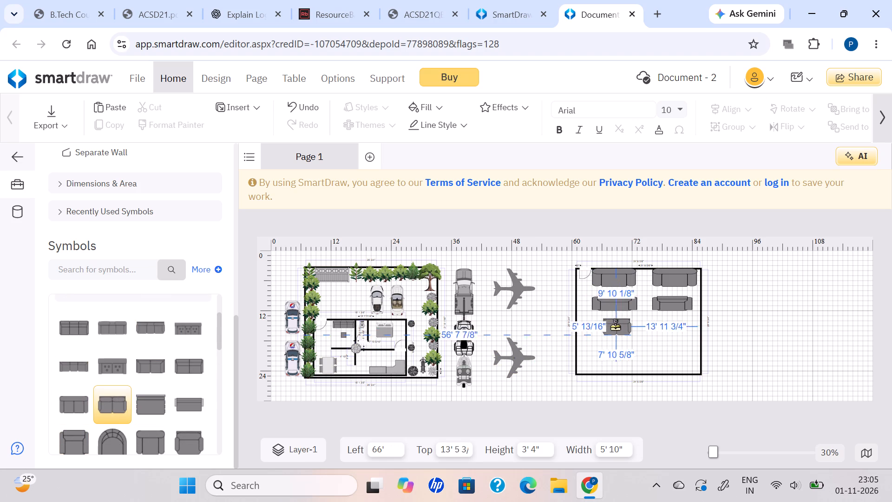
left_click_drag(615, 326, 614, 326)
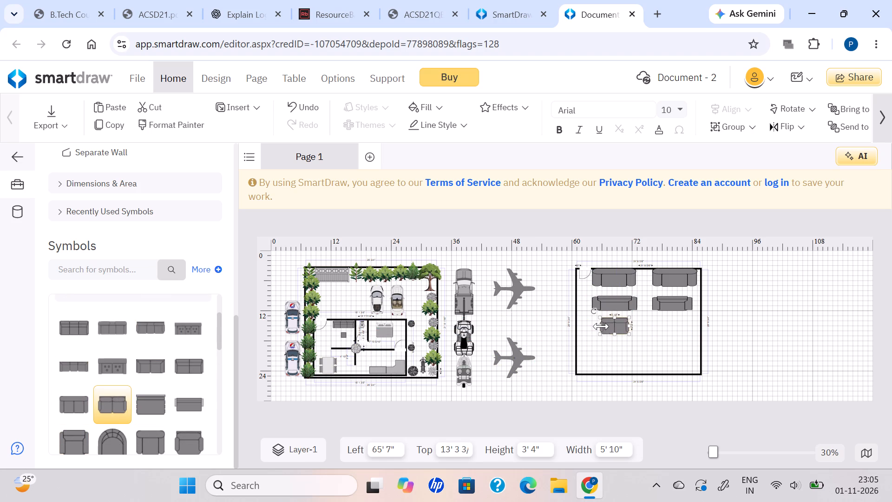
left_click_drag(601, 326, 593, 329)
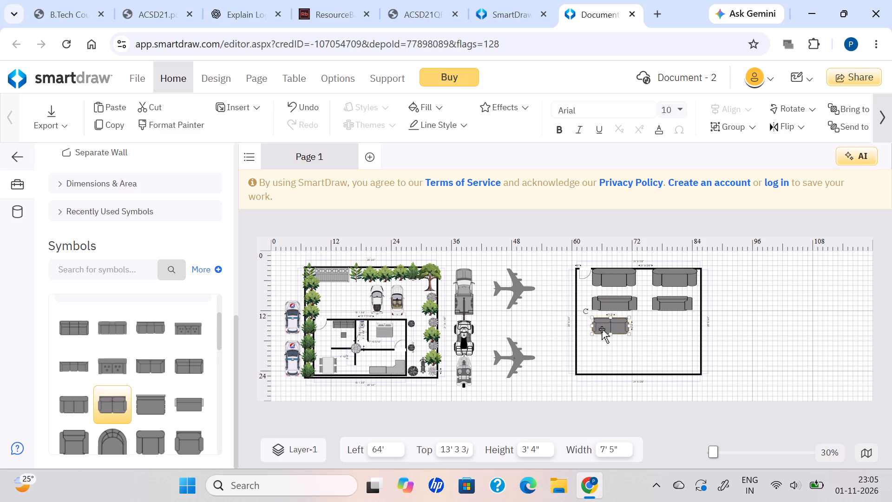
left_click_drag(630, 326, 635, 326)
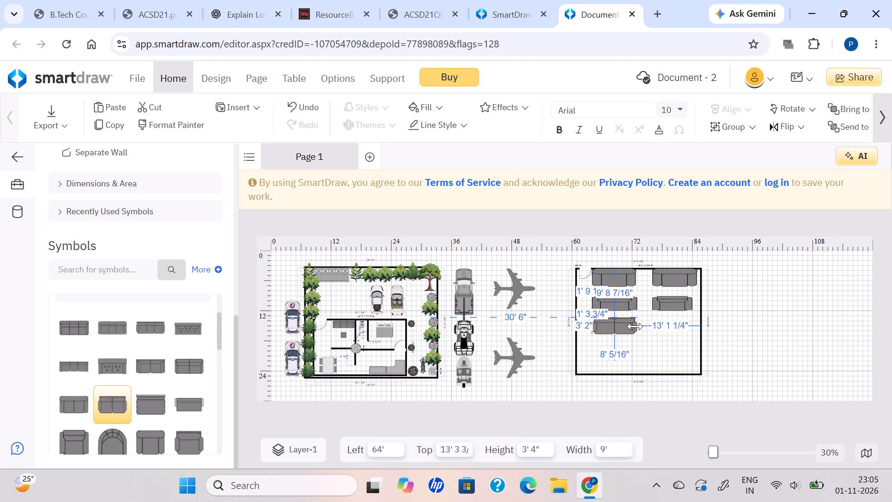
left_click_drag(635, 326, 636, 326)
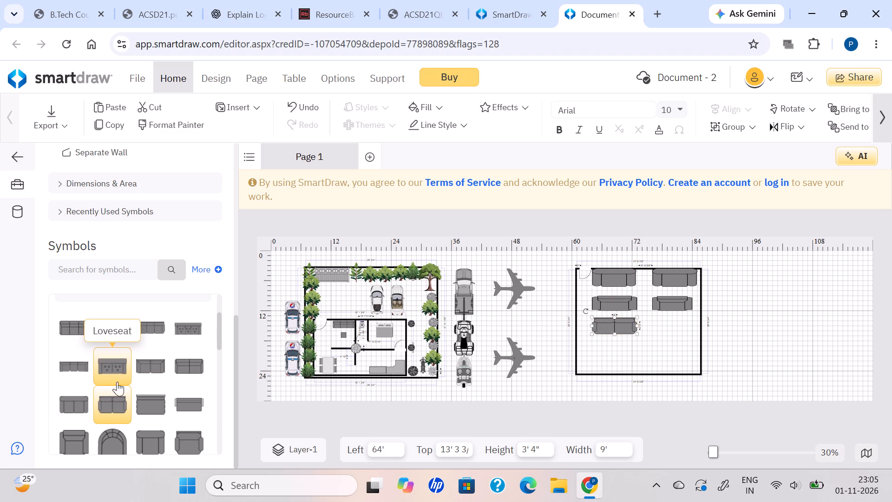
Place a matching two-cushion couch beside it in the third row at Left 76', Top about 13' 5", stretched to 9' wide.
left_click_drag(118, 396, 673, 327)
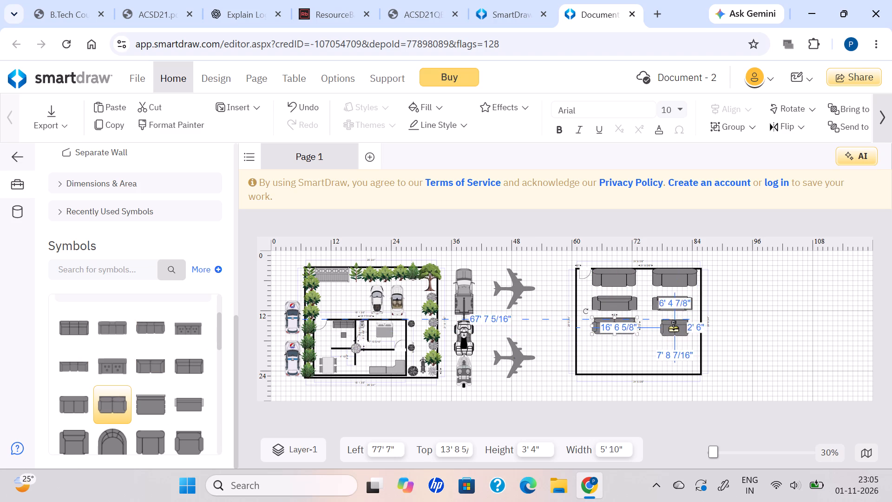
left_click_drag(673, 327, 672, 327)
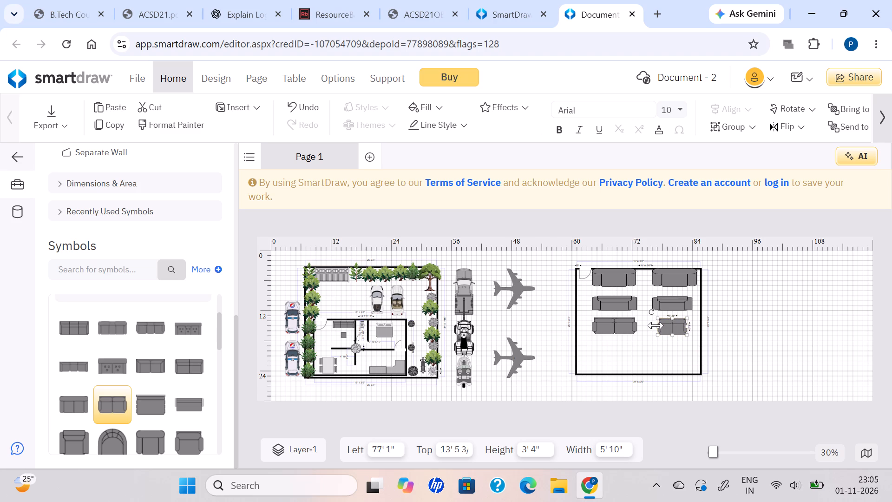
left_click_drag(656, 325, 650, 325)
left_click_drag(688, 326, 695, 332)
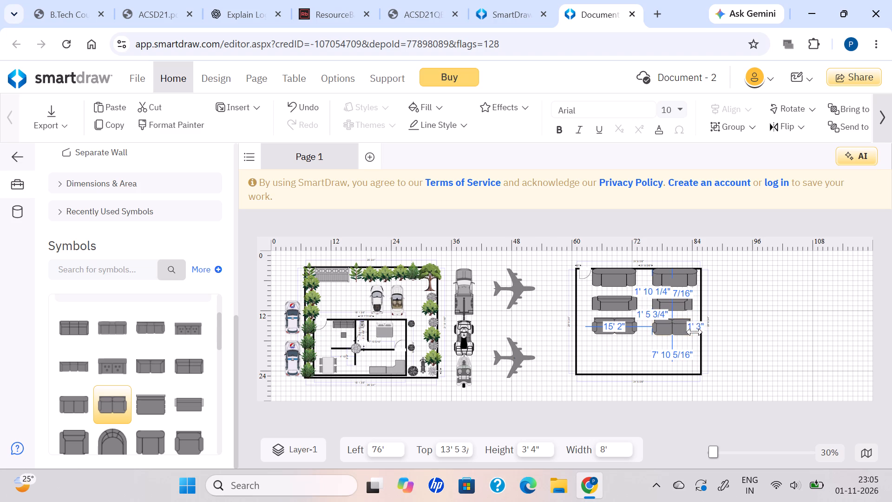
left_click_drag(695, 332, 695, 332)
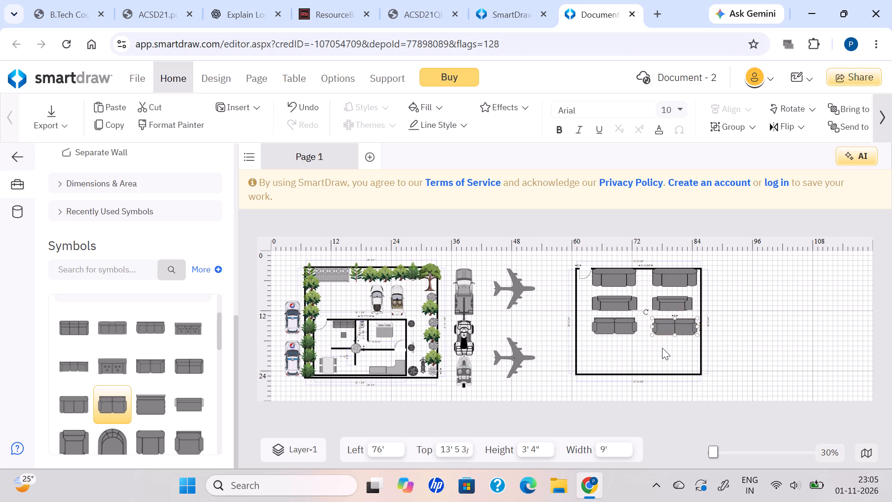
left_click(662, 348)
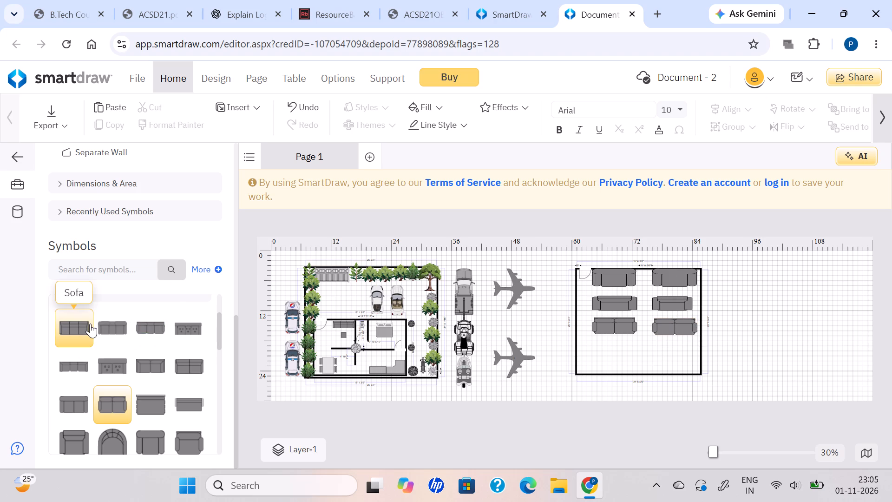
Search the symbol library for tv and look through the results for a display suited to the seating room.
scroll(91, 324, "up", 1)
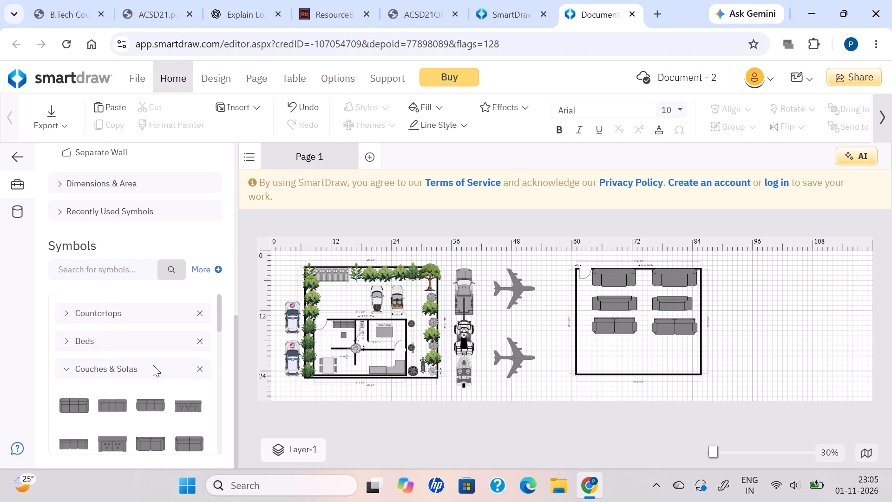
left_click(121, 266)
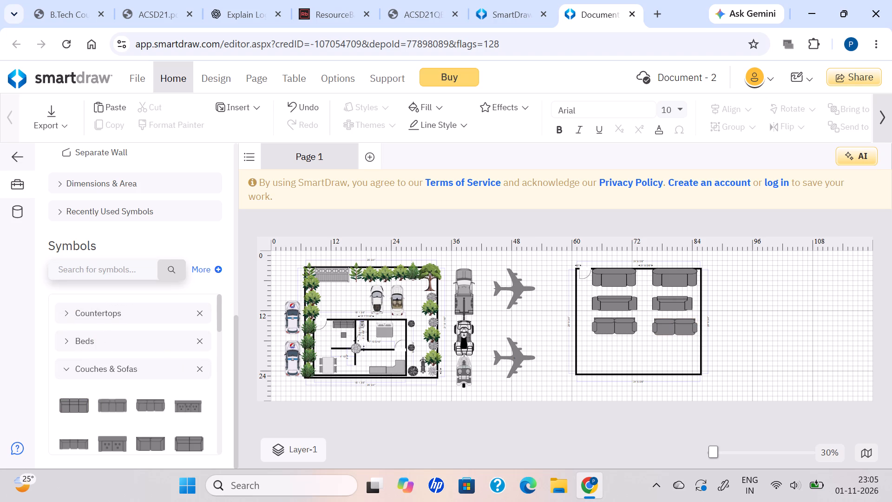
key("t")
key("v")
key("Return")
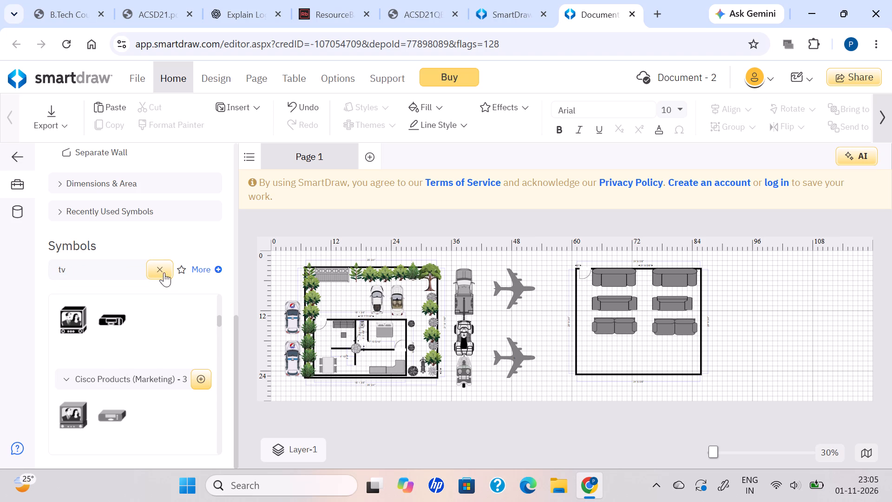
scroll(118, 319, "down", 7)
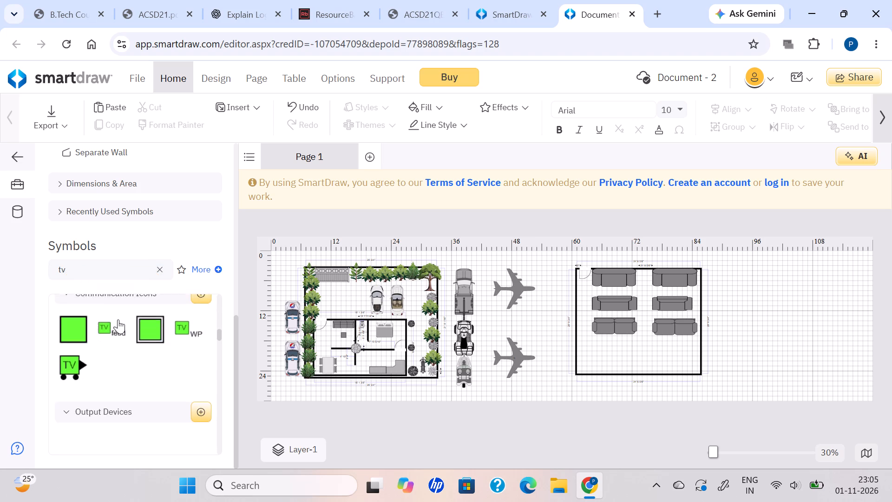
scroll(118, 319, "down", 2)
scroll(118, 319, "up", 1)
scroll(118, 319, "down", 1)
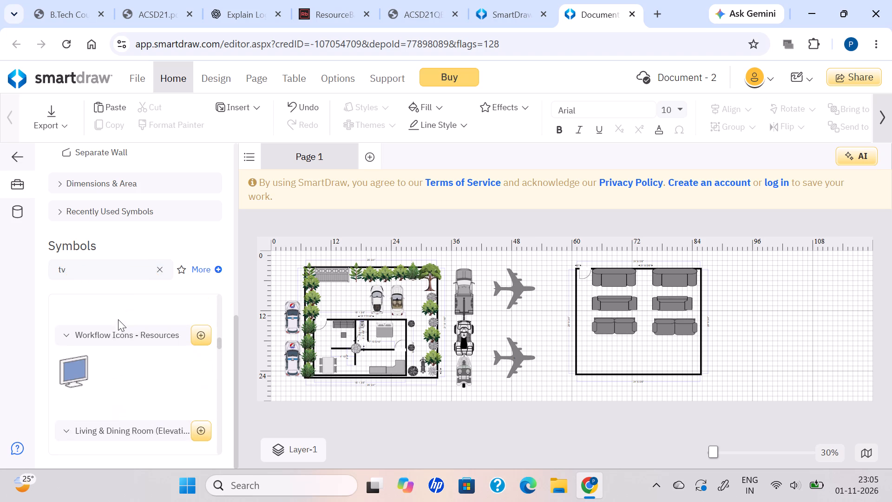
scroll(118, 319, "down", 3)
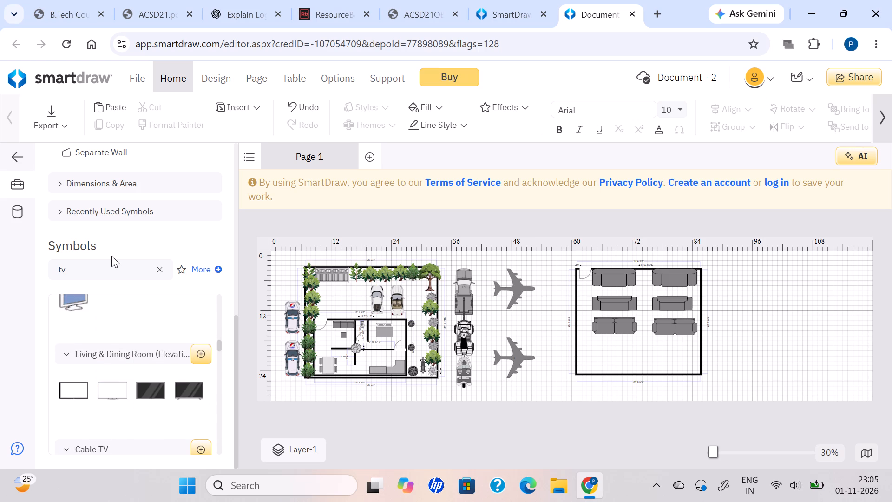
Search the symbol library for projector instead.
left_click(111, 256)
left_click_drag(84, 273, 50, 274)
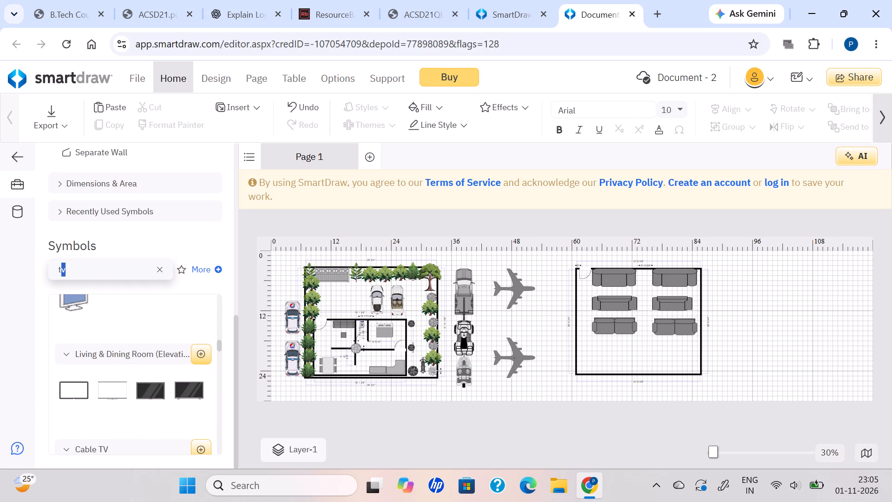
key("BackSpace")
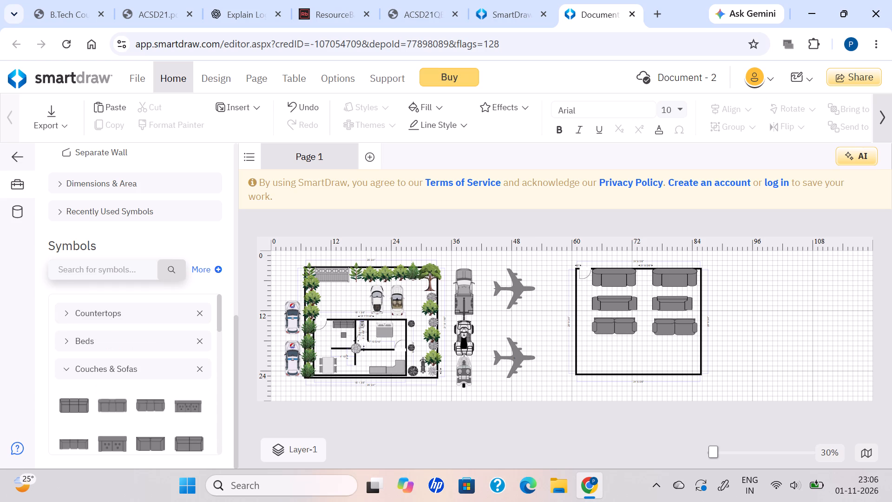
type("pro")
type("jector")
key("Return")
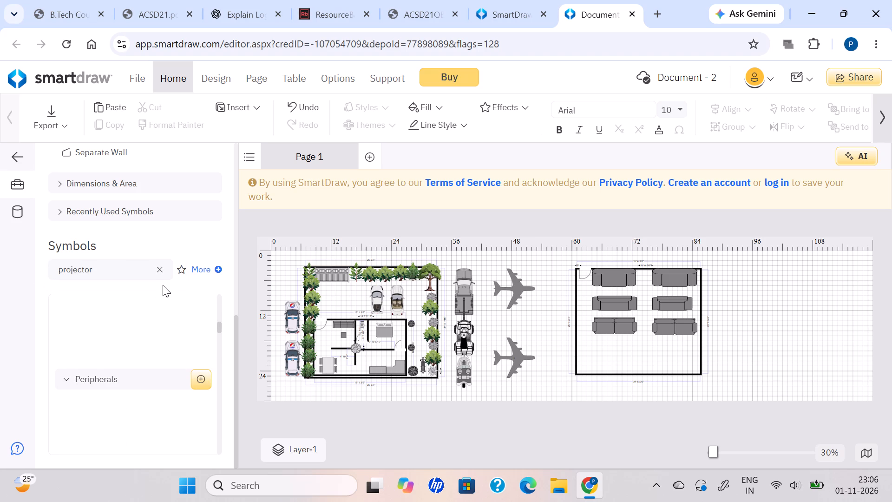
Place the blue projector screen from the Peripherals symbols below the third seating row at Left 71', Top about 19' 7".
scroll(120, 391, "down", 4)
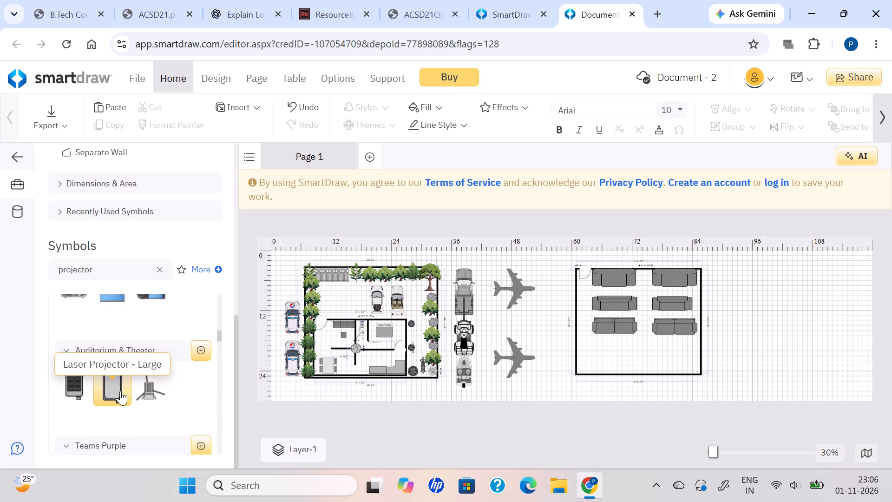
scroll(120, 391, "down", 2)
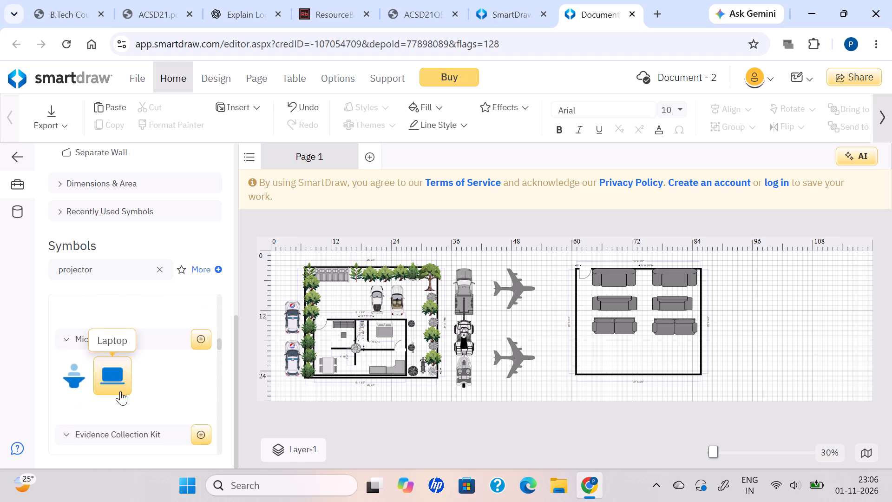
scroll(120, 391, "down", 1)
scroll(120, 391, "up", 3)
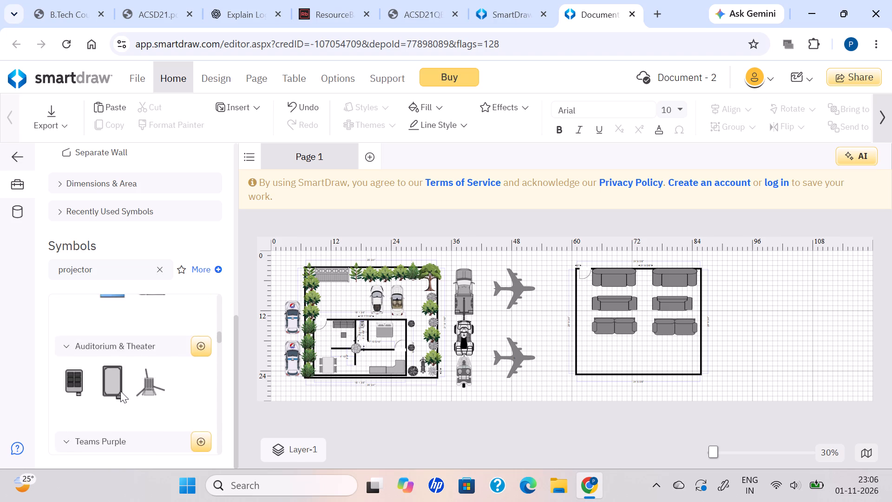
scroll(120, 391, "up", 1)
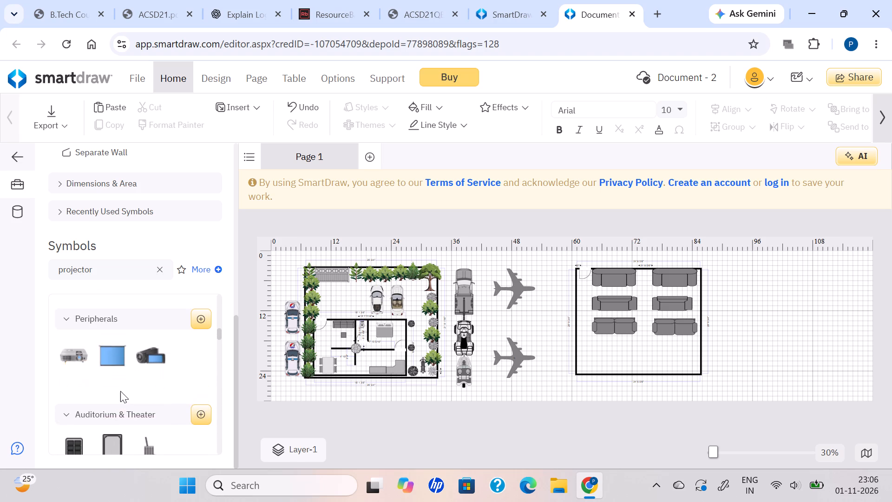
left_click_drag(113, 363, 648, 355)
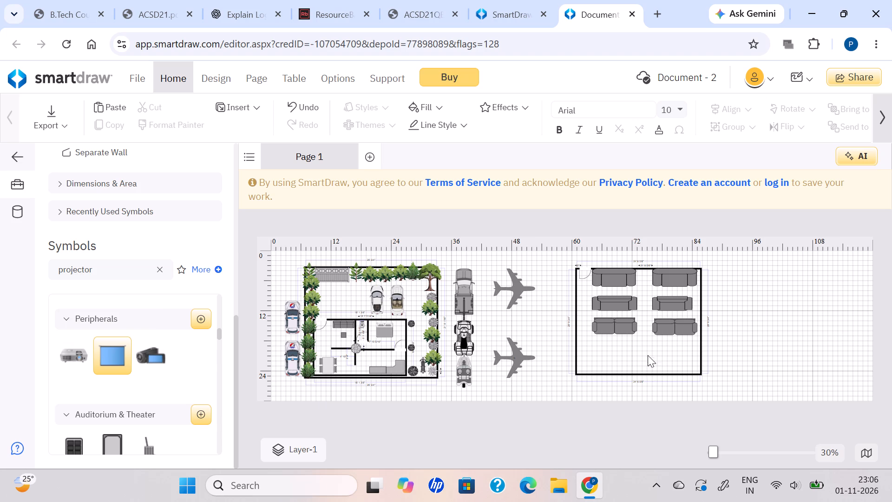
left_click_drag(648, 355, 642, 353)
left_click_drag(107, 350, 642, 361)
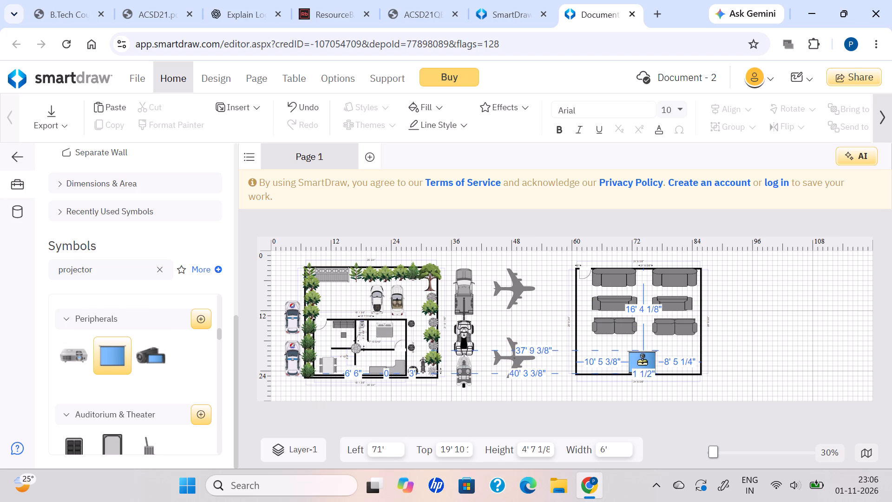
left_click_drag(642, 361, 640, 360)
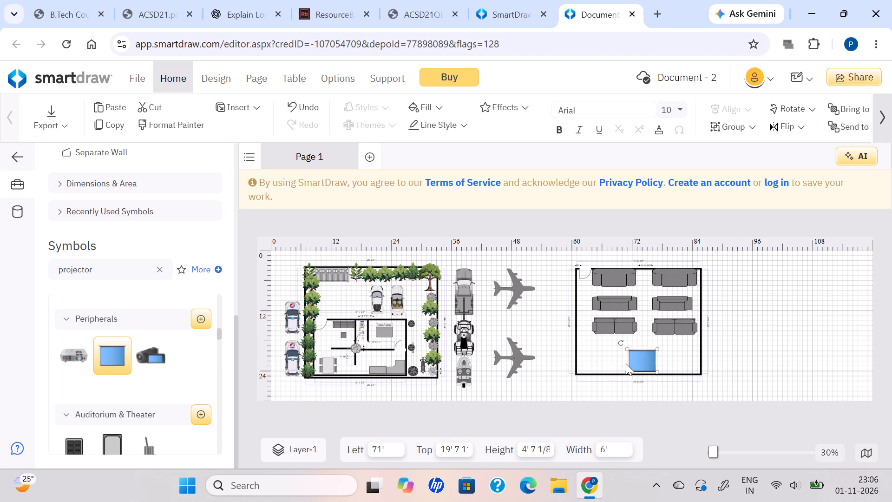
Enlarge the projector screen to 12' wide and about 9' 2" high, moved to Left 69', Top about 19' 2" across the bottom wall.
left_click_drag(629, 350, 611, 350)
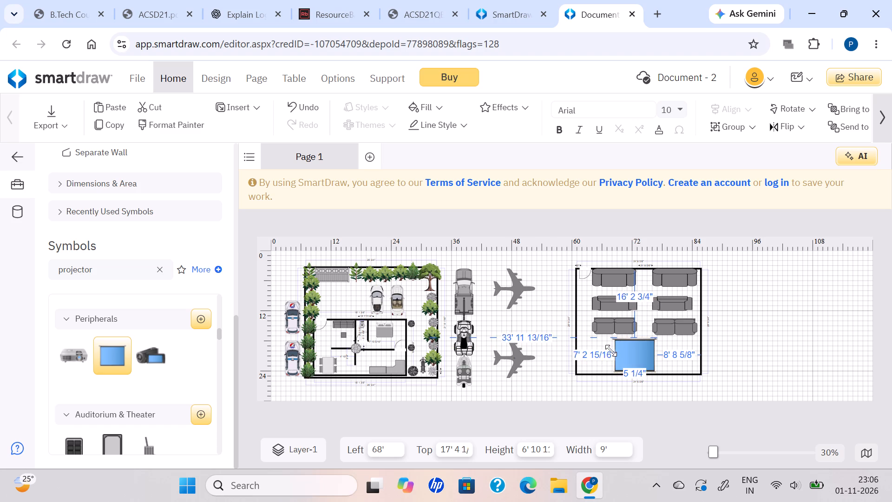
left_click_drag(611, 350, 610, 351)
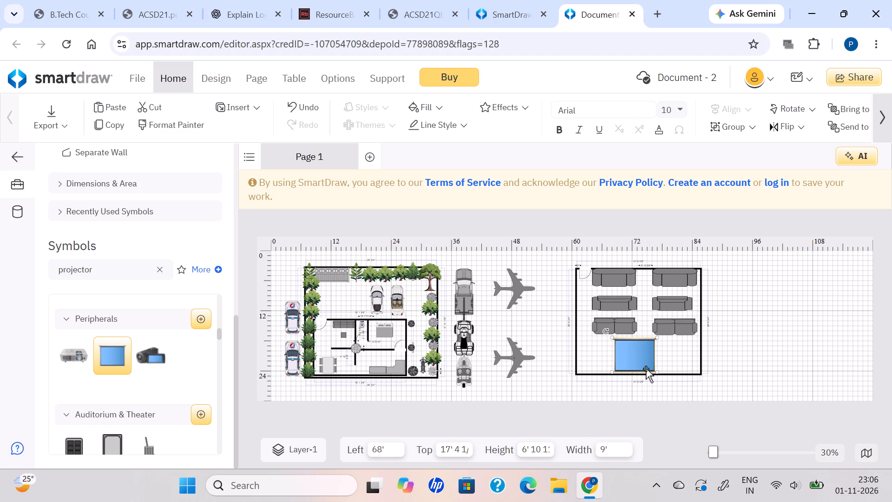
left_click_drag(656, 372, 671, 374)
left_click_drag(646, 361, 649, 370)
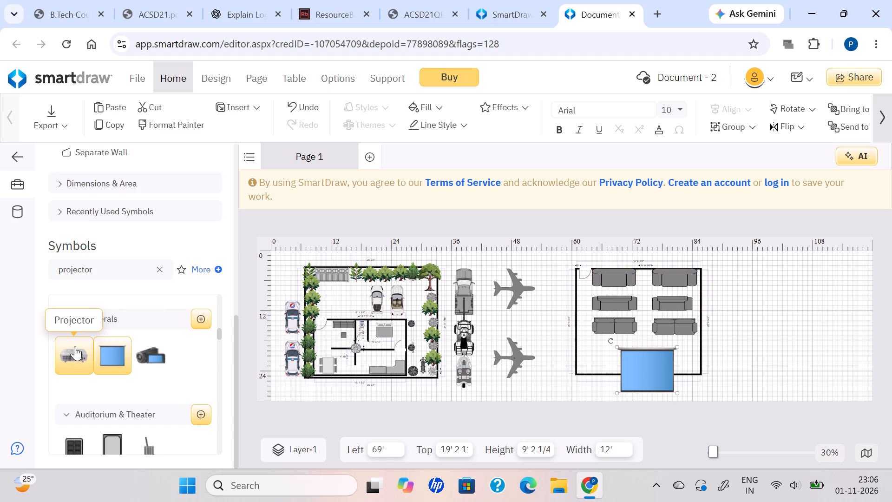
Place a Projector above the room's top wall at Left about 71', Top about 2", enlarged to about 6' wide and 3' 2" high.
left_click_drag(75, 346, 124, 345)
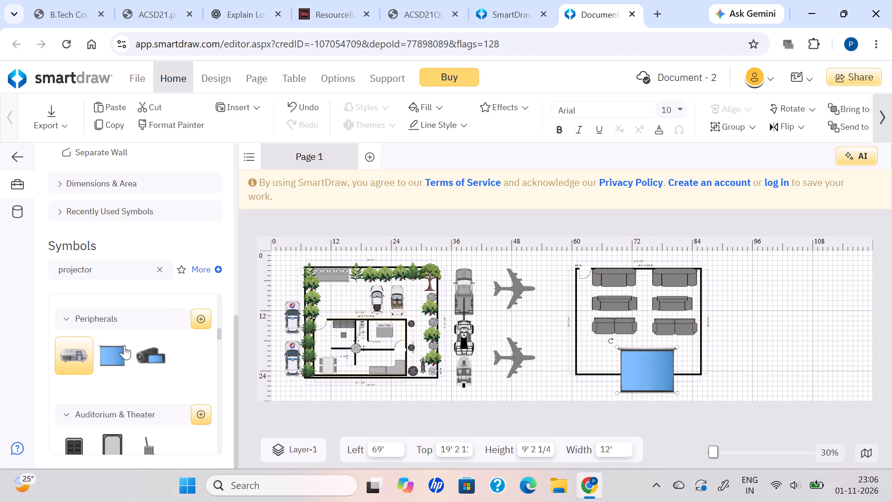
left_click_drag(124, 345, 72, 351)
left_click_drag(72, 351, 615, 283)
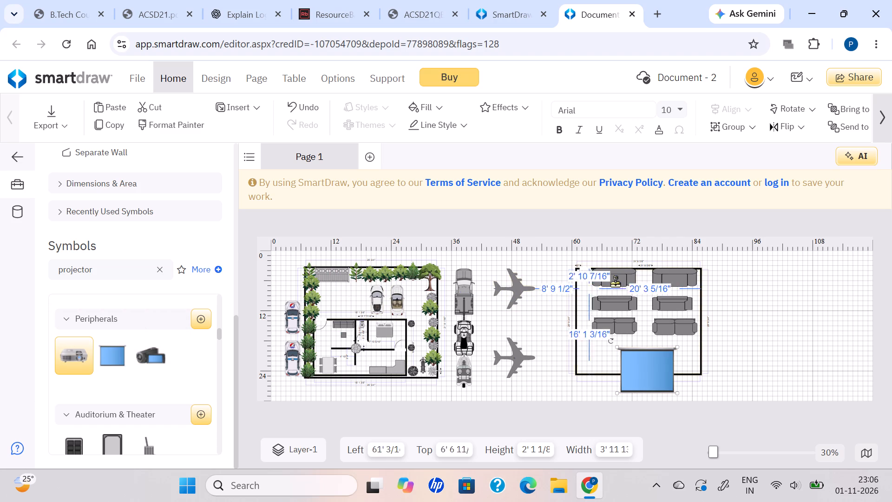
left_click_drag(615, 283, 644, 261)
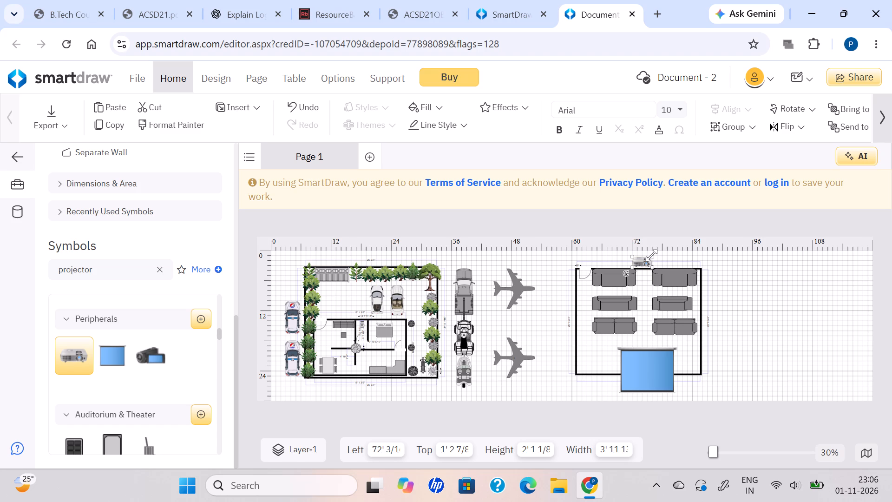
left_click_drag(651, 255, 656, 248)
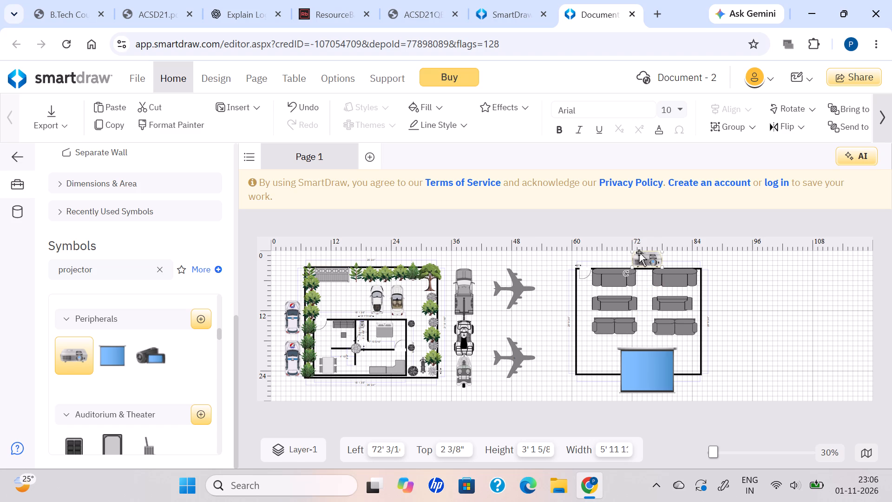
left_click(634, 252)
left_click(651, 263)
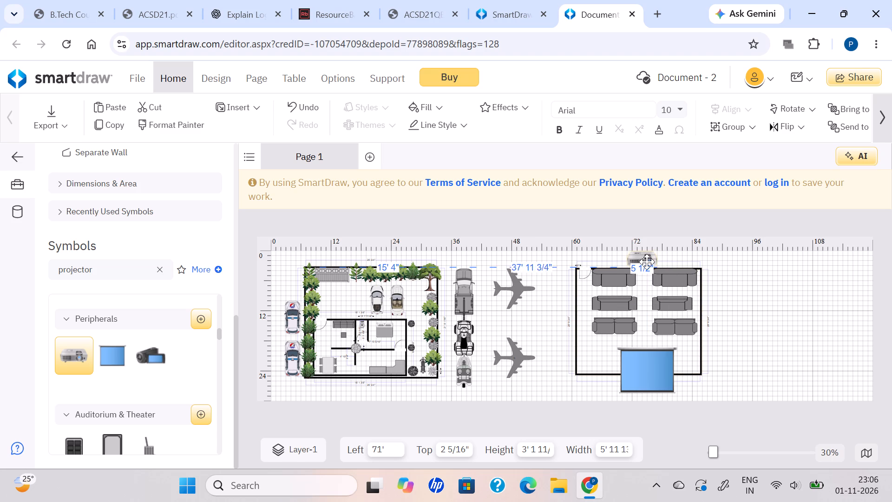
left_click(376, 412)
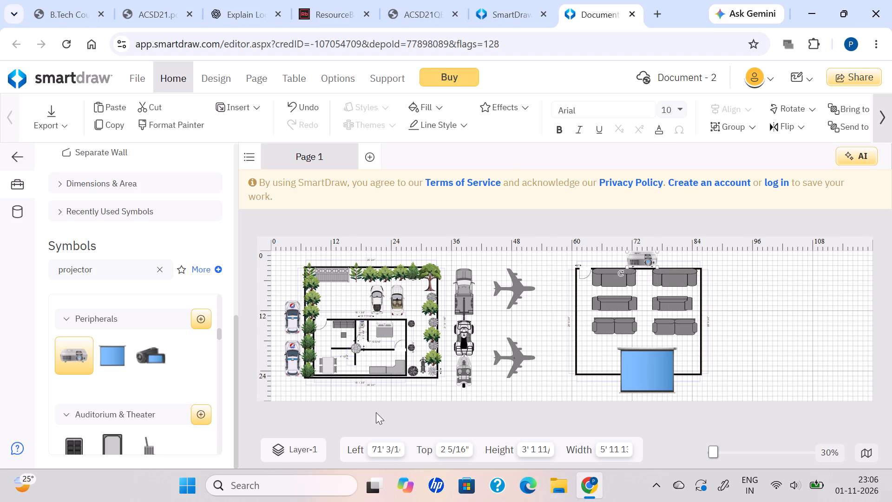
left_click(551, 341)
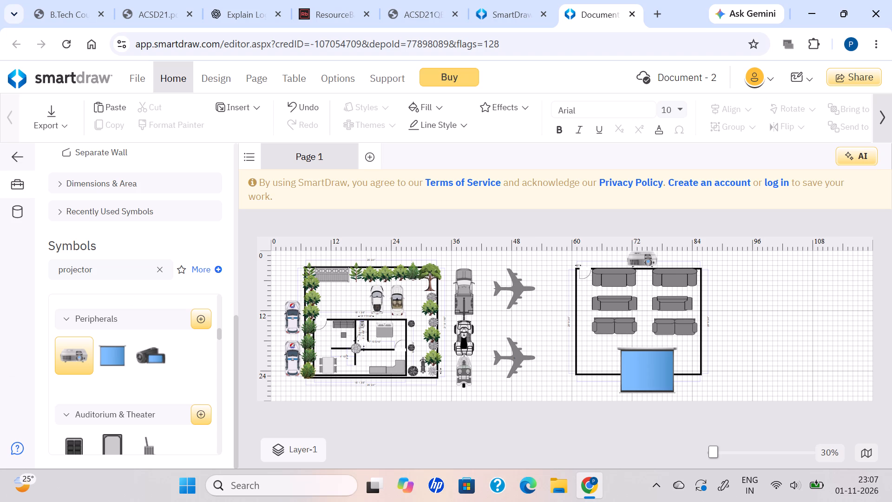
Search the symbol library for rays and look through the results for a projector beam symbol.
left_click_drag(138, 275, 31, 274)
key("BackSpace")
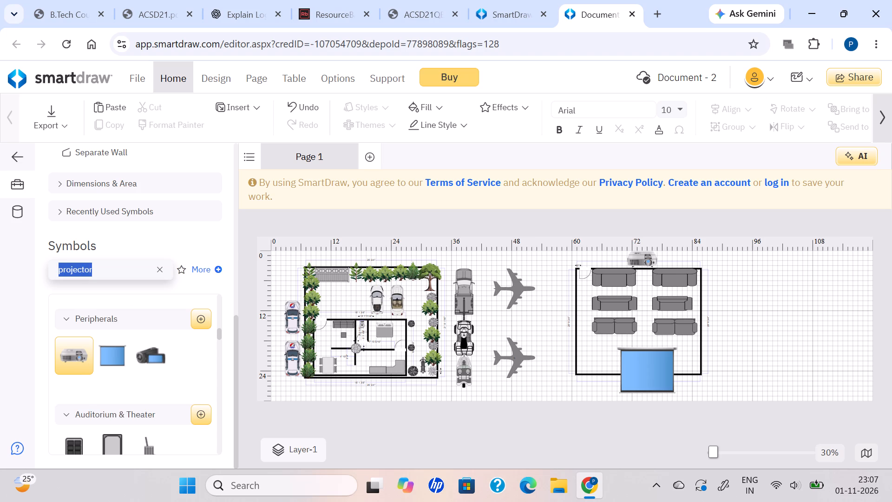
type("ra")
type("ys")
key("Return")
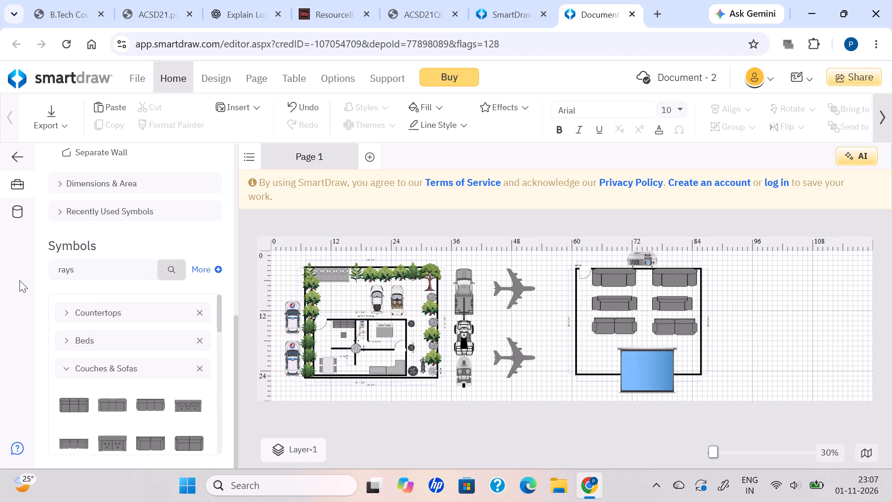
scroll(125, 370, "down", 1)
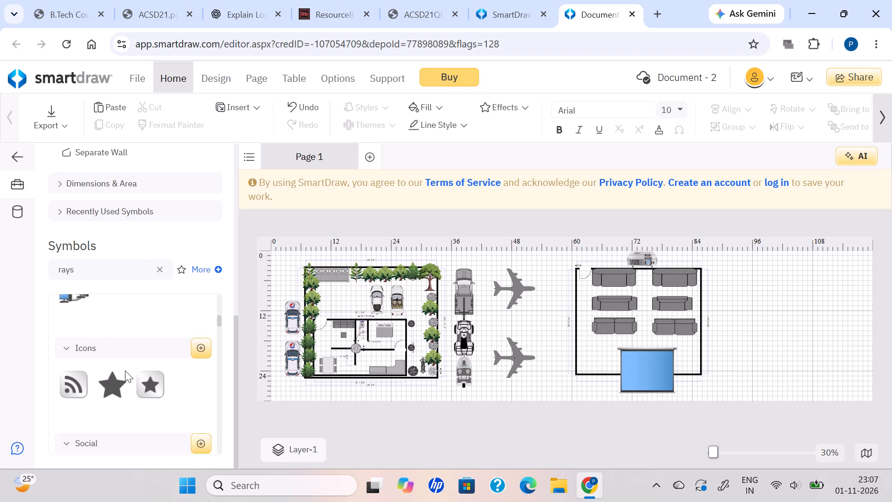
scroll(125, 370, "down", 1)
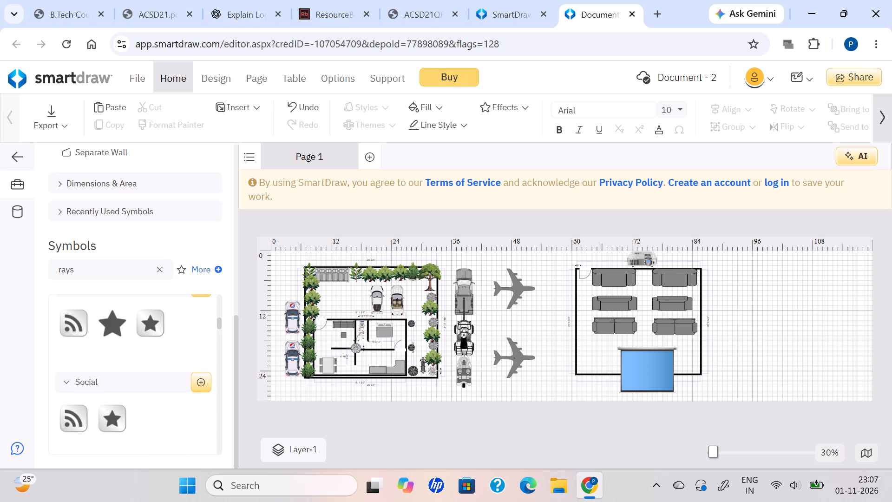
Search the symbols for light rays and place an Emergency Lights and Exit Signs symbol above the theatre's top-left corner at Left about 60' 11", Top about 8 1/2".
left_click_drag(80, 267, 52, 268)
left_click(85, 273)
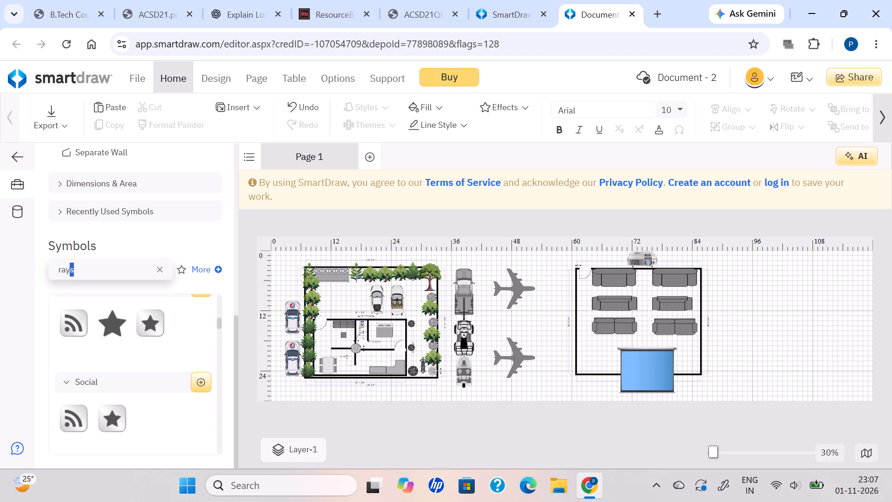
left_click(56, 269)
type("light")
key("space")
key("Return")
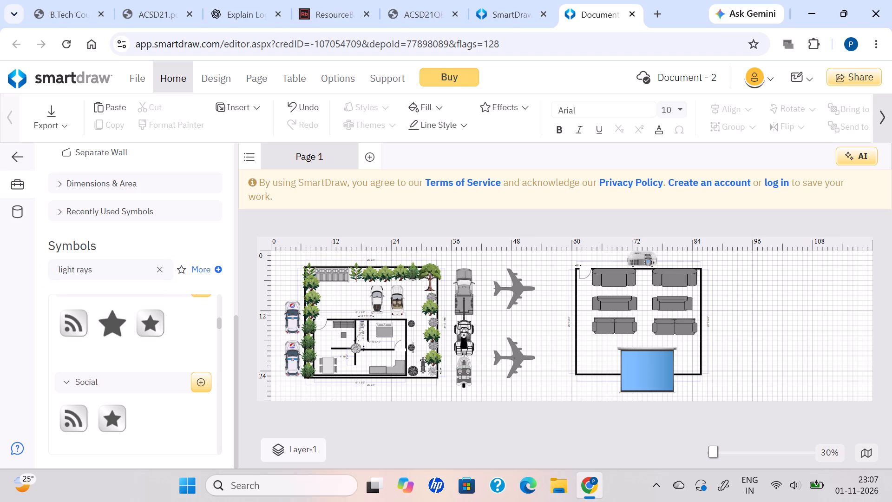
scroll(151, 369, "down", 3)
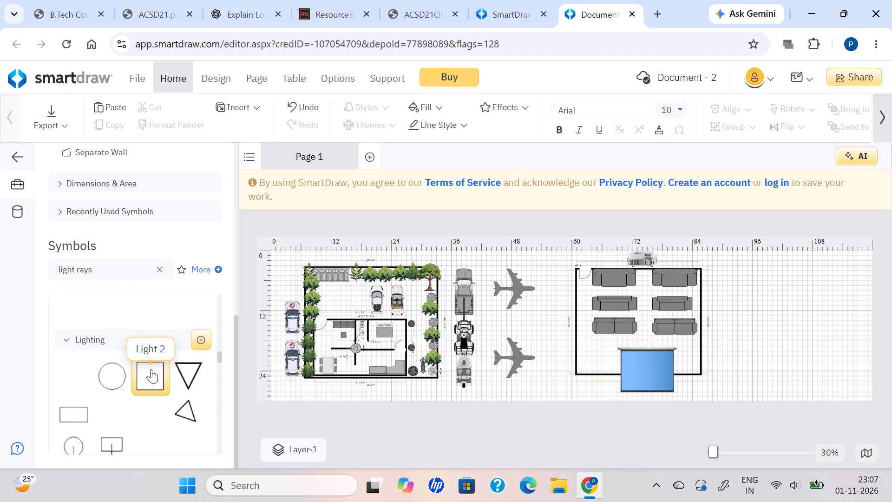
scroll(151, 369, "down", 3)
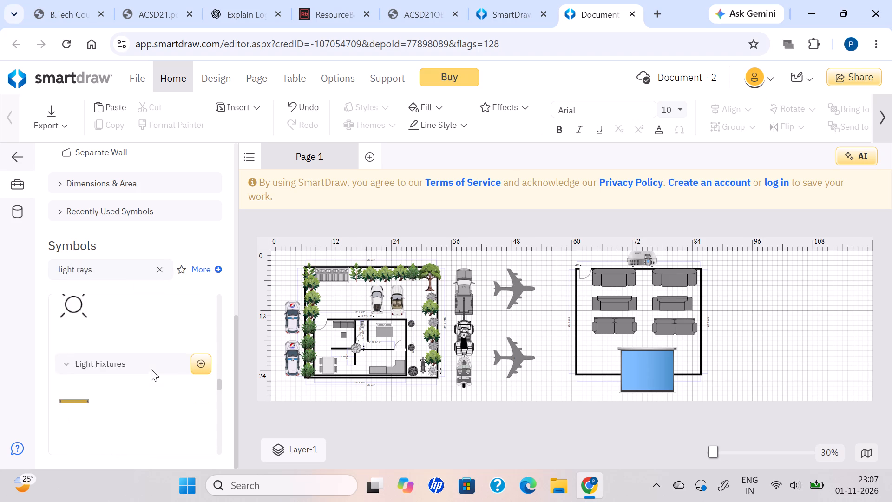
scroll(151, 369, "down", 1)
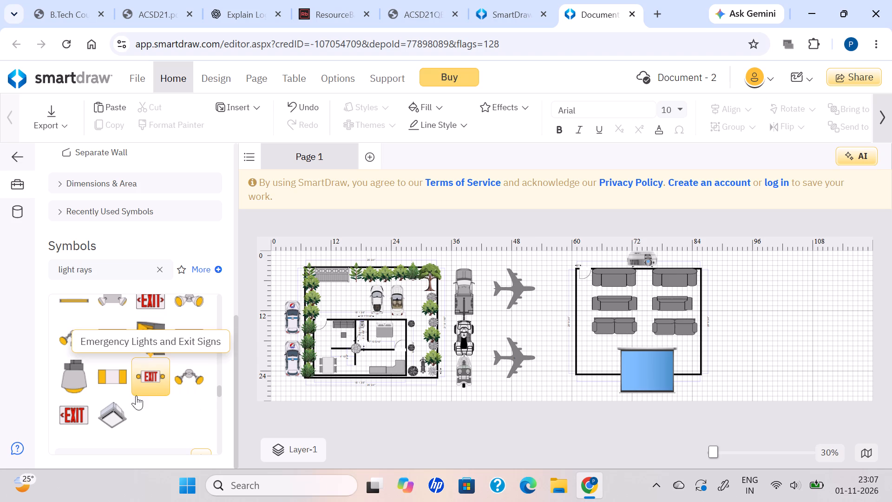
left_click_drag(147, 370, 630, 266)
left_click_drag(630, 266, 137, 354)
left_click_drag(154, 376, 590, 258)
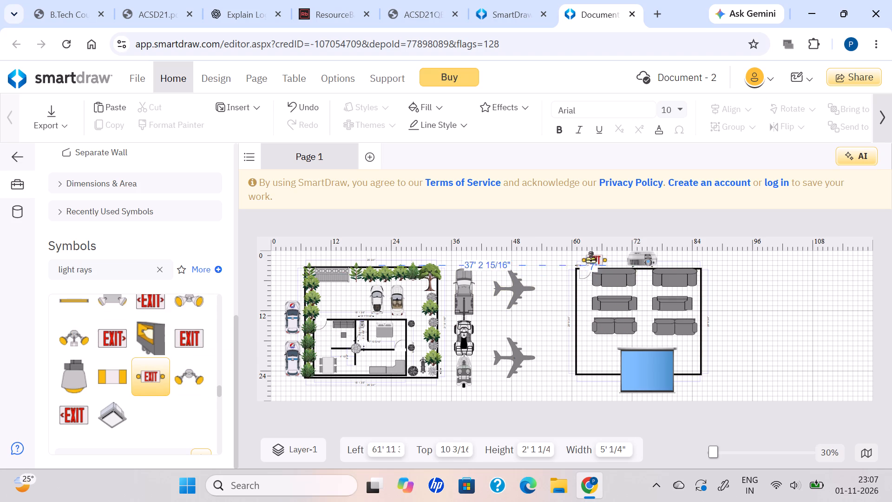
left_click_drag(590, 258, 589, 258)
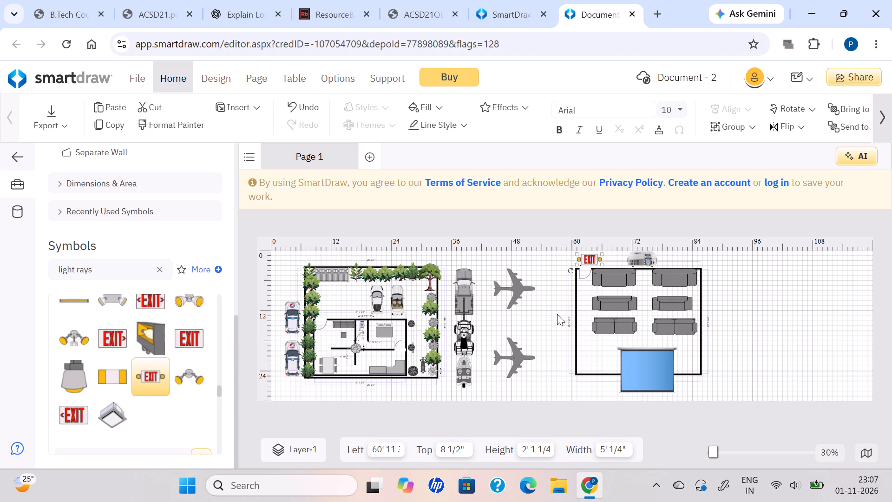
left_click(557, 314)
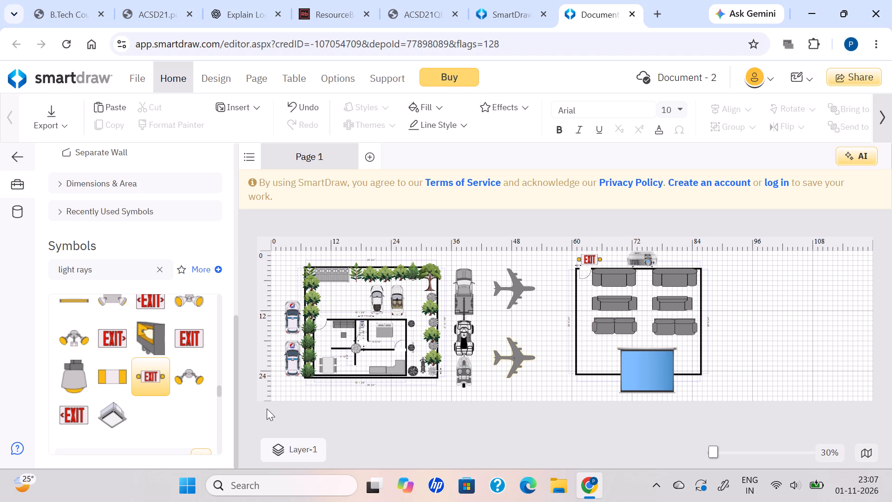
Place a second Emergency Lights and Exit Signs symbol on the theatre's left wall, level with the top of the projector screen.
left_click(159, 369)
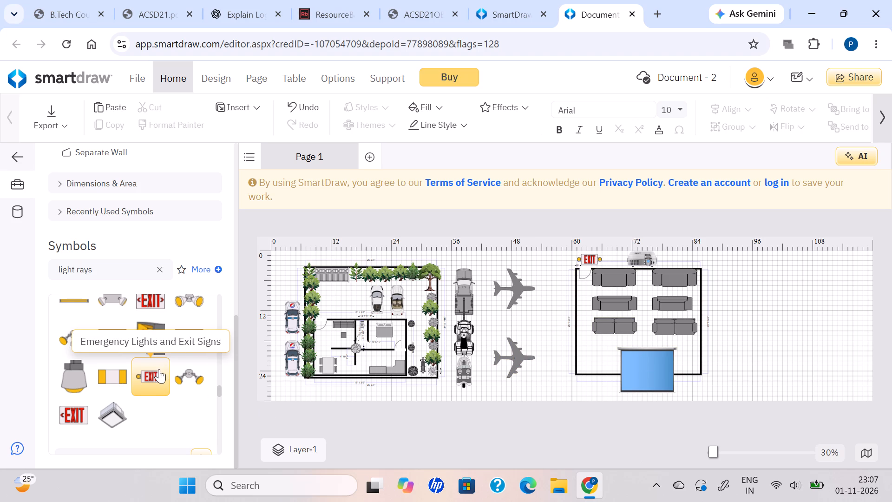
left_click_drag(159, 369, 584, 347)
left_click(537, 343)
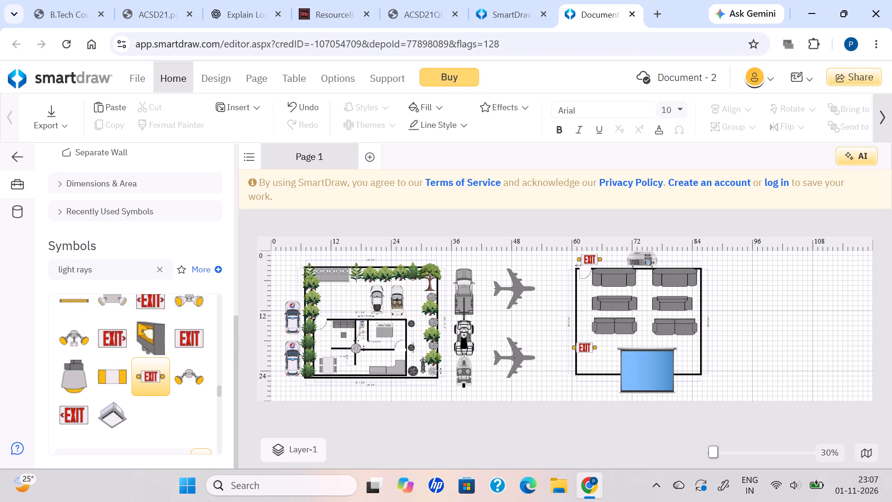
Search the symbol library for steps and look through the Stairs symbols.
left_click_drag(123, 265, 46, 274)
key("BackSpace")
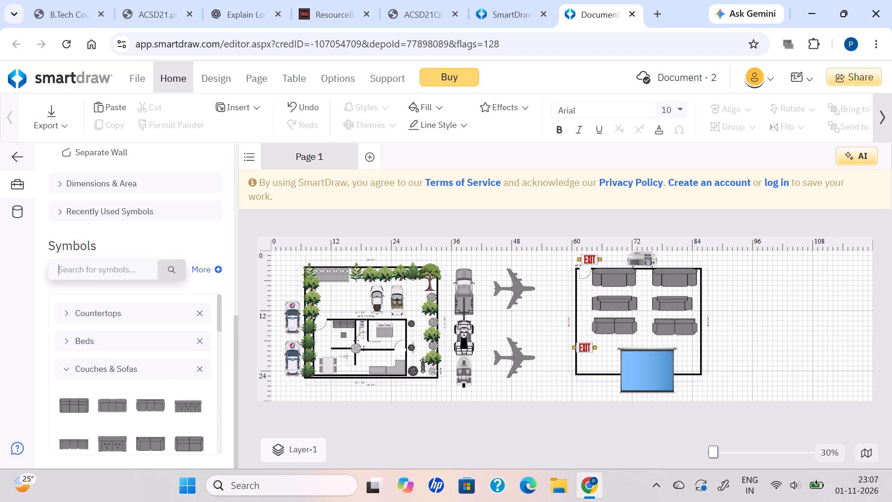
type("steps")
key("Return")
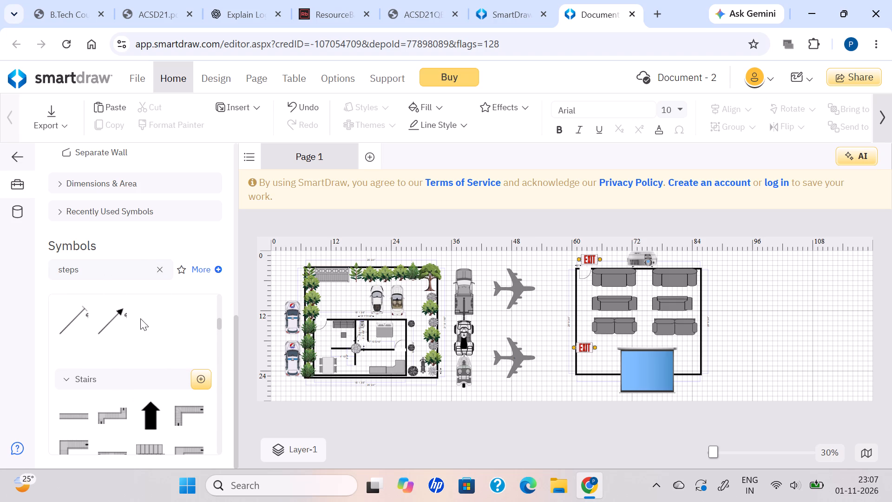
scroll(140, 318, "down", 2)
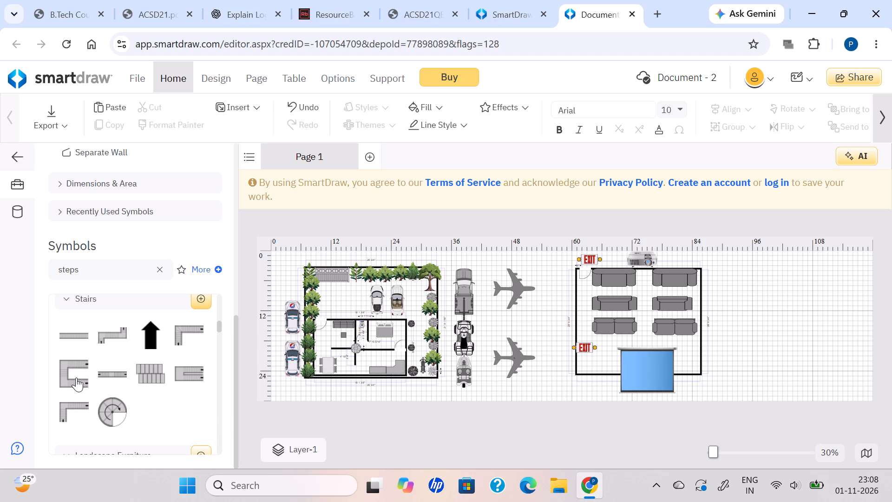
scroll(164, 386, "down", 2)
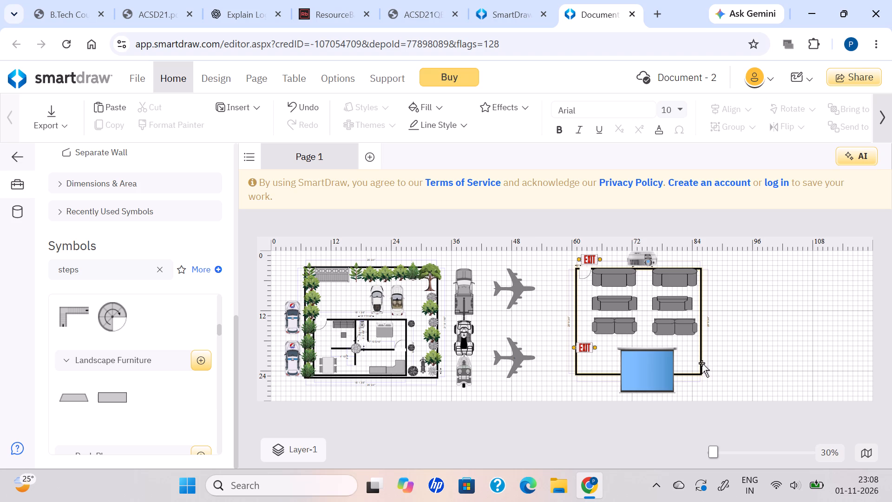
Shift the theatre room and projector rightward, with the screen at Left 72', Top 18' 8" and the upper exit sign at Left about 63' 5", Top about 10".
left_click_drag(702, 363, 718, 363)
left_click_drag(649, 375, 664, 370)
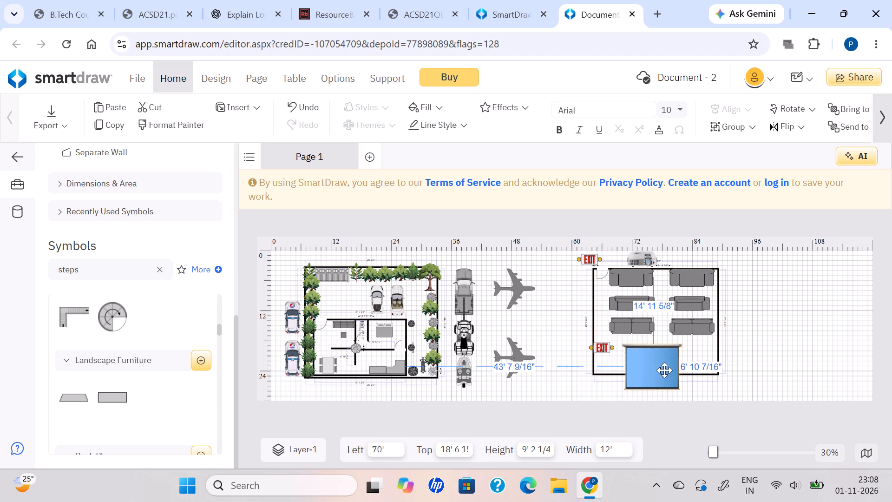
left_click_drag(664, 370, 665, 372)
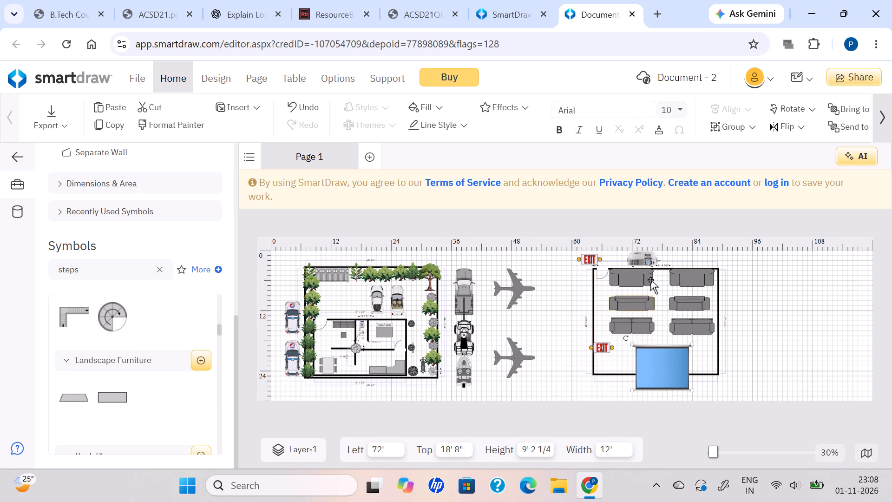
left_click_drag(643, 257, 659, 256)
left_click_drag(590, 258, 601, 259)
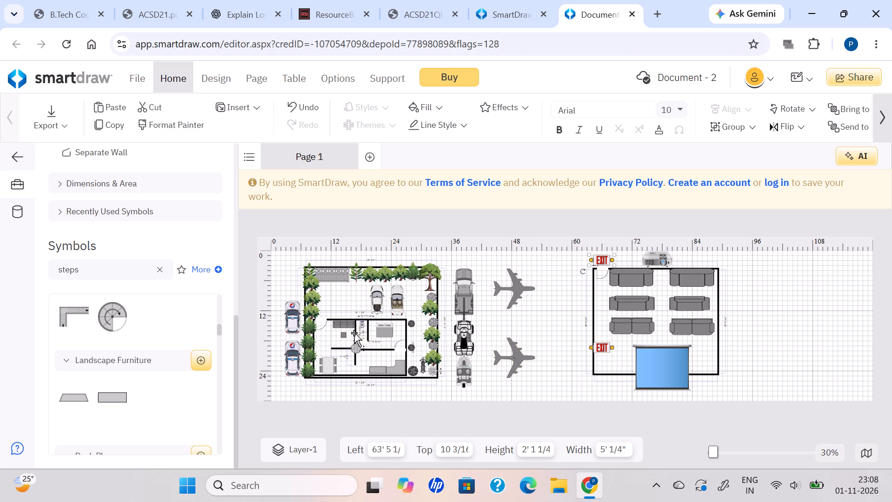
Place L Shaped Stairs outside the theatre's top-left corner at Left 57', Top about 1' 3", reduced to 10' wide and about 7' 8" high.
left_click_drag(66, 317, 139, 323)
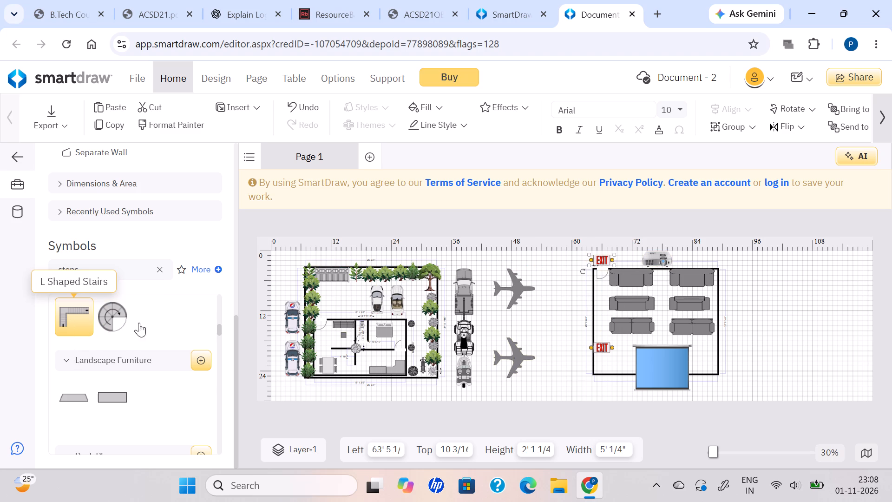
left_click_drag(139, 323, 577, 287)
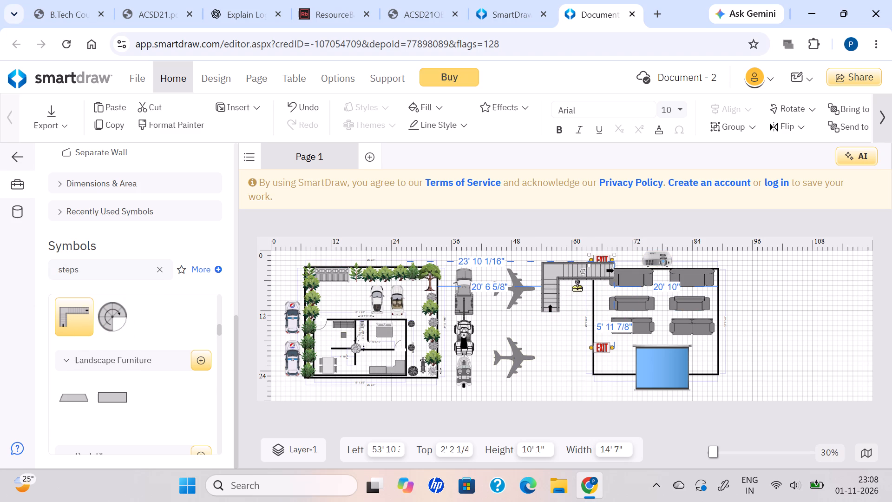
left_click_drag(577, 287, 579, 297)
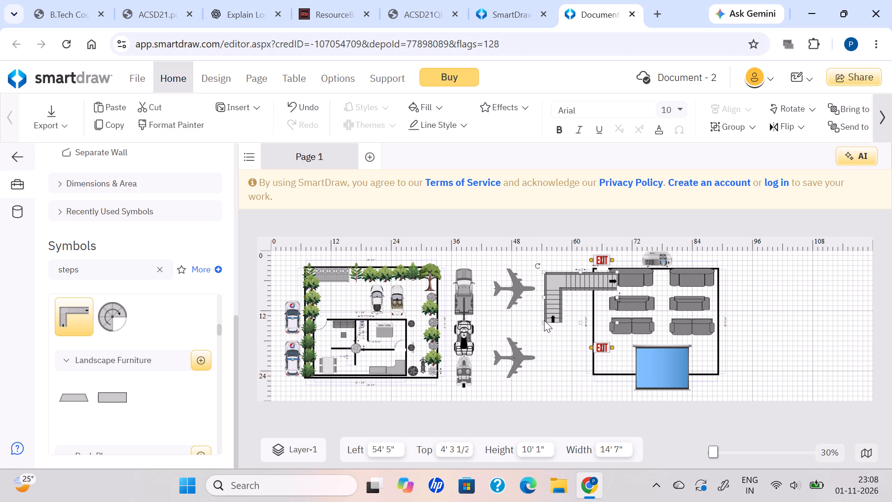
left_click_drag(545, 323, 560, 316)
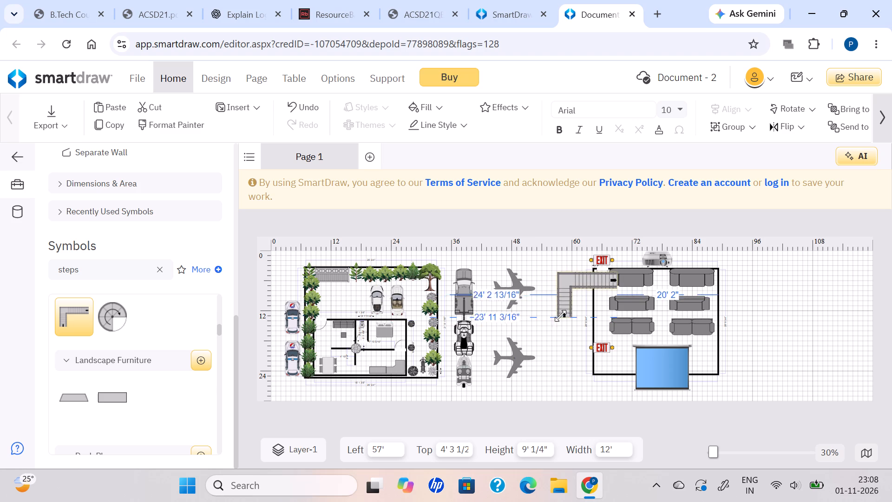
left_click_drag(560, 316, 563, 318)
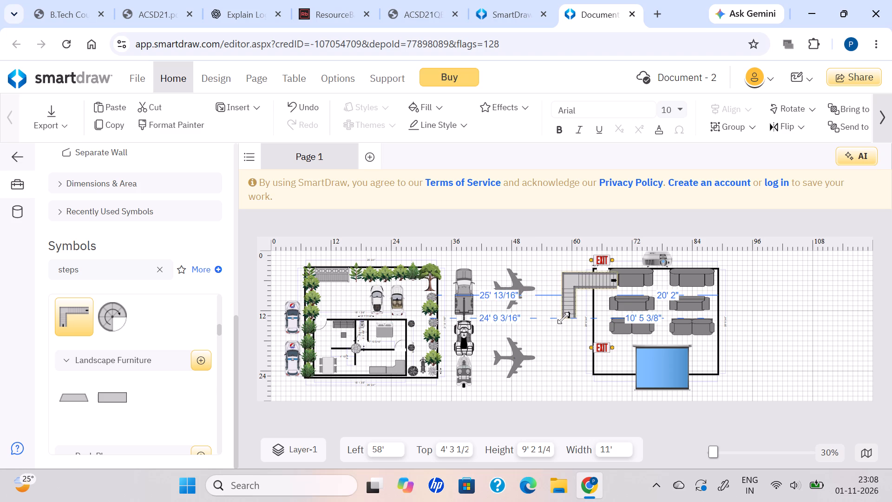
left_click_drag(563, 318, 568, 311)
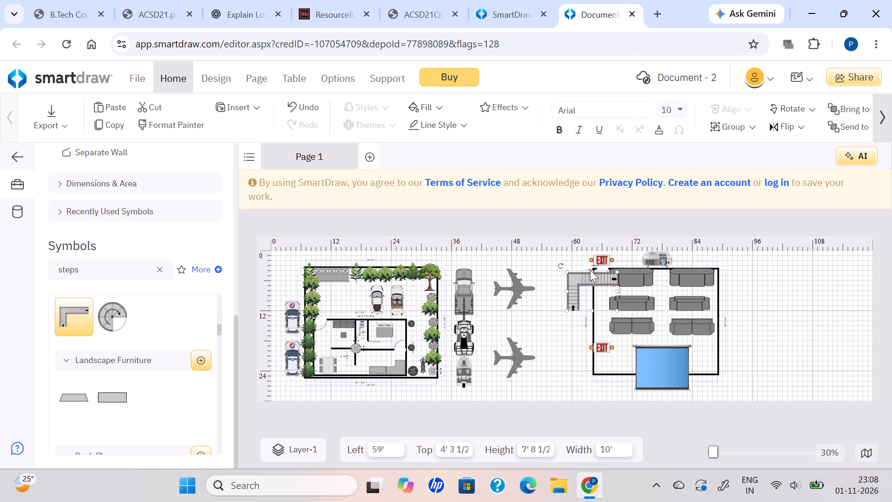
left_click_drag(590, 277, 582, 275)
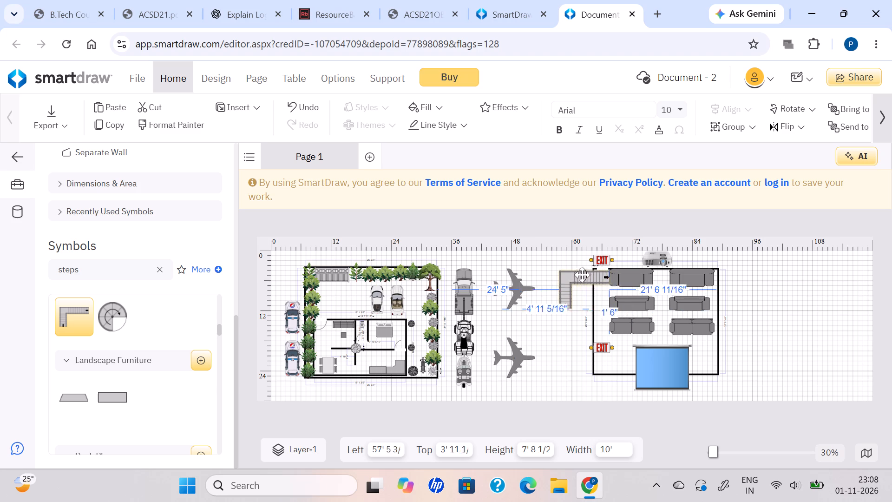
left_click_drag(582, 275, 578, 262)
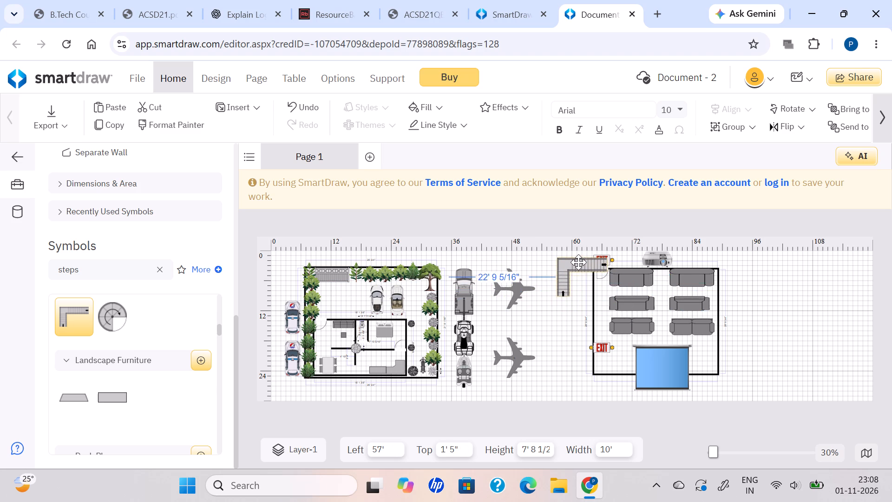
left_click_drag(578, 262, 578, 262)
Place U-shaped stairs outside the theatre's bottom-left corner at Left about 55', reduced to 9' wide and 11' high.
scroll(102, 329, "up", 1)
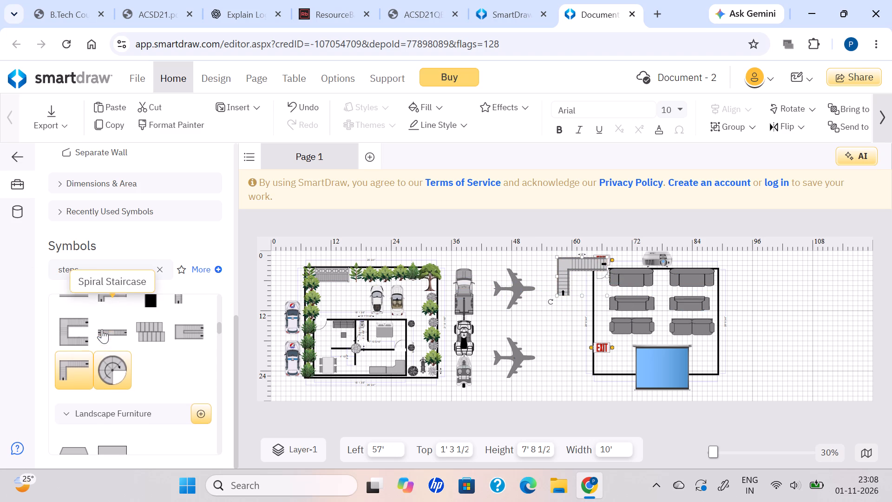
scroll(102, 329, "up", 1)
left_click(70, 340)
left_click_drag(70, 340, 484, 345)
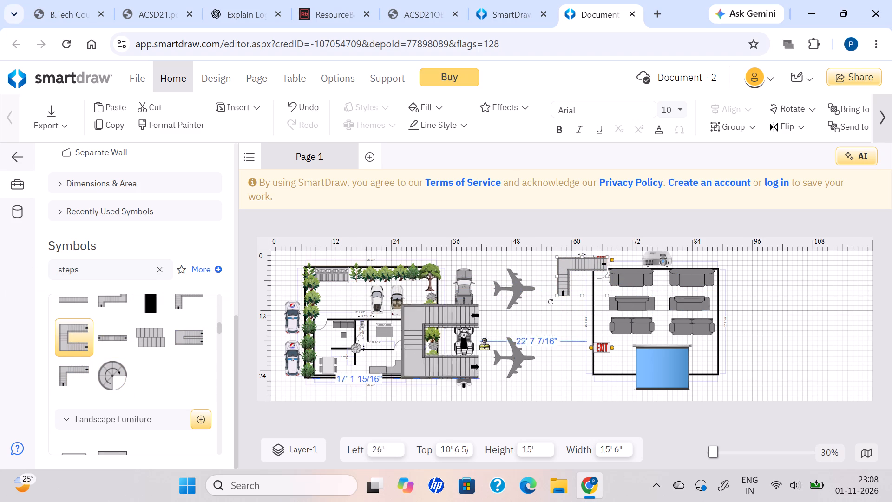
left_click_drag(484, 345, 550, 358)
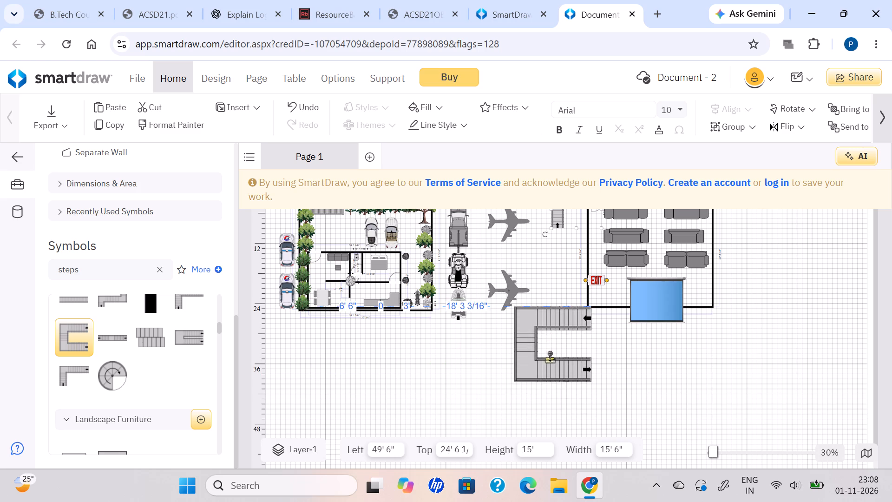
left_click_drag(550, 358, 546, 372)
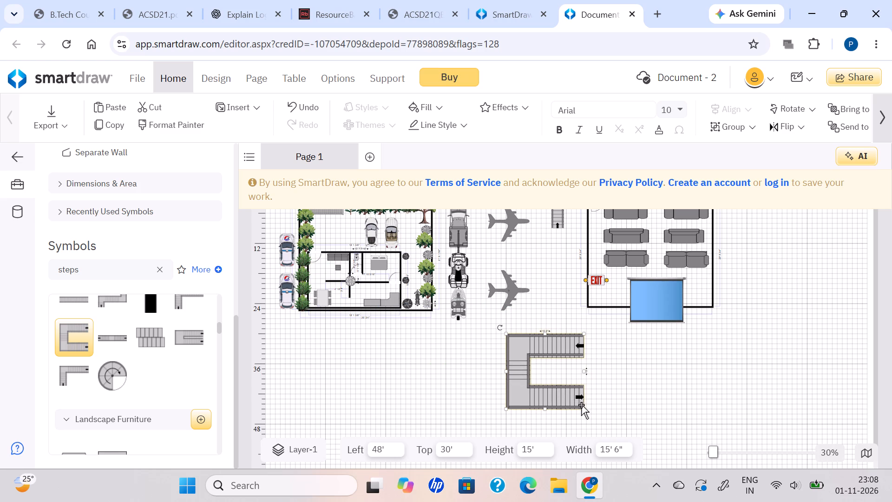
left_click_drag(585, 409, 568, 401)
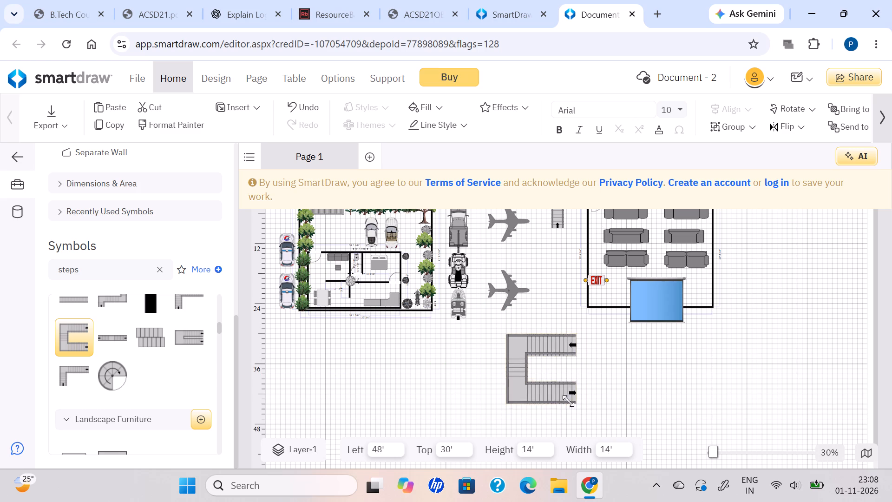
left_click_drag(568, 401, 576, 386)
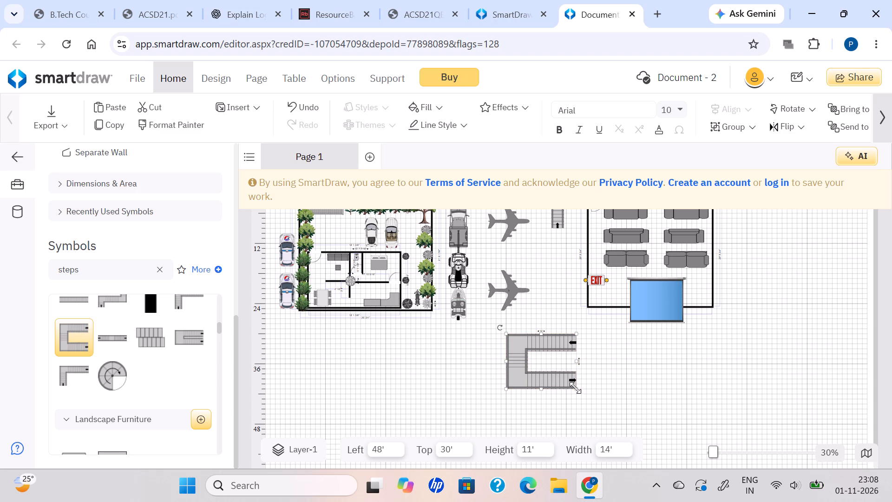
left_click_drag(575, 388, 552, 389)
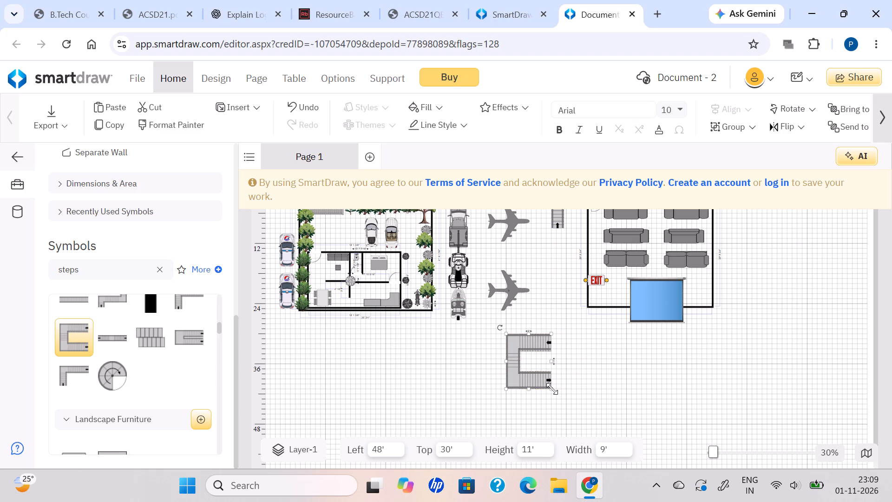
left_click_drag(515, 365, 541, 322)
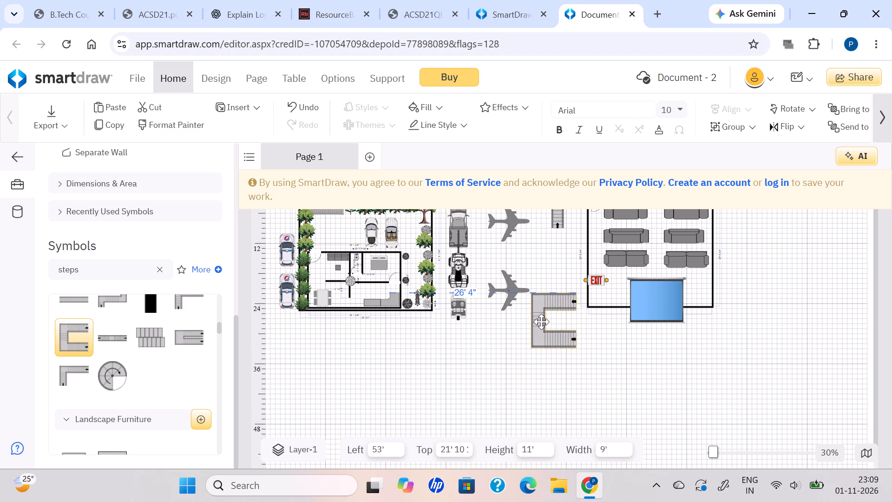
left_click_drag(541, 322, 550, 317)
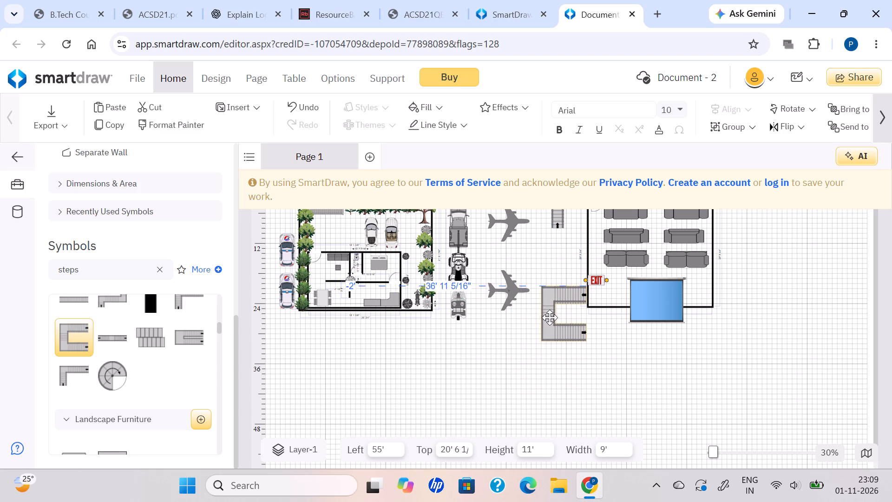
left_click_drag(550, 317, 550, 319)
Move the lower exit sign down the theatre's left wall to Top about 21' 10", beside the U-shaped stairs' upper flight.
left_click_drag(596, 283, 596, 284)
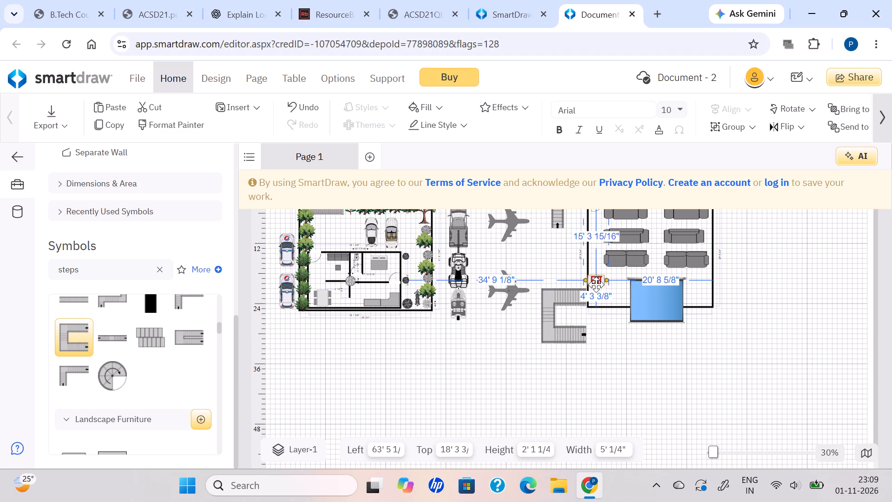
left_click_drag(596, 284, 596, 301)
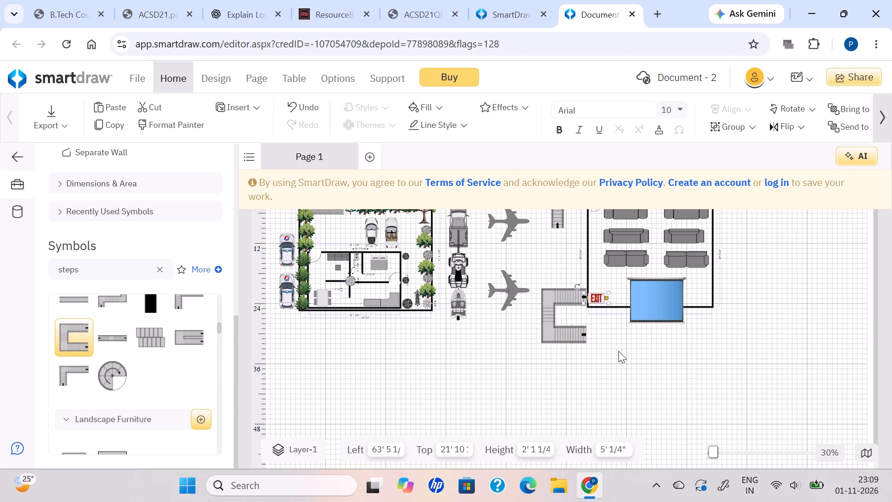
left_click(618, 351)
Look through the remaining steps symbols and clear the symbol search.
scroll(726, 365, "up", 1)
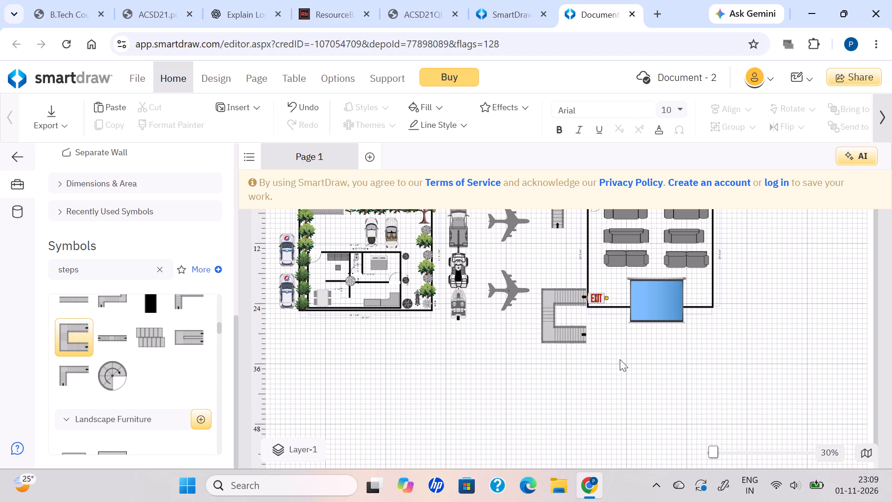
scroll(182, 374, "down", 3)
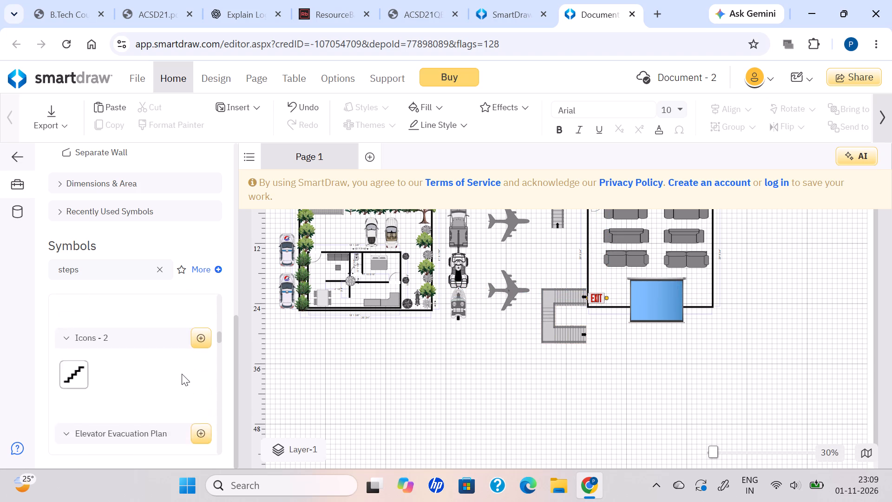
scroll(182, 374, "down", 1)
left_click(156, 270)
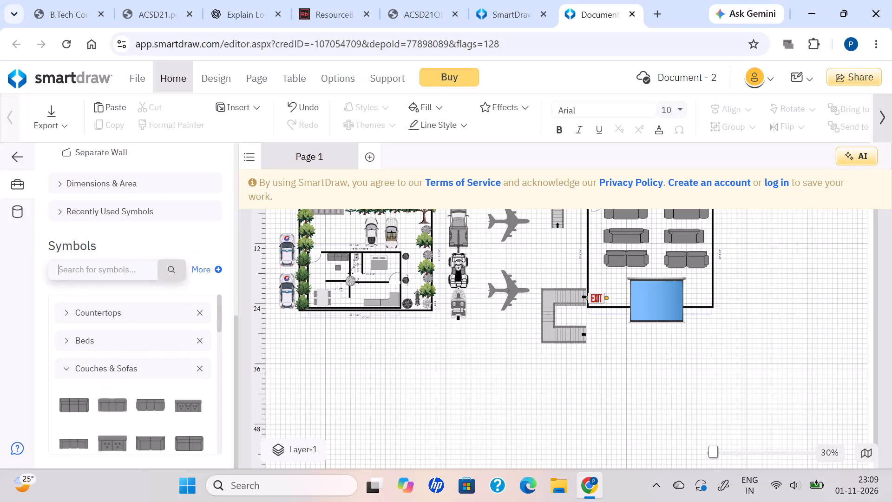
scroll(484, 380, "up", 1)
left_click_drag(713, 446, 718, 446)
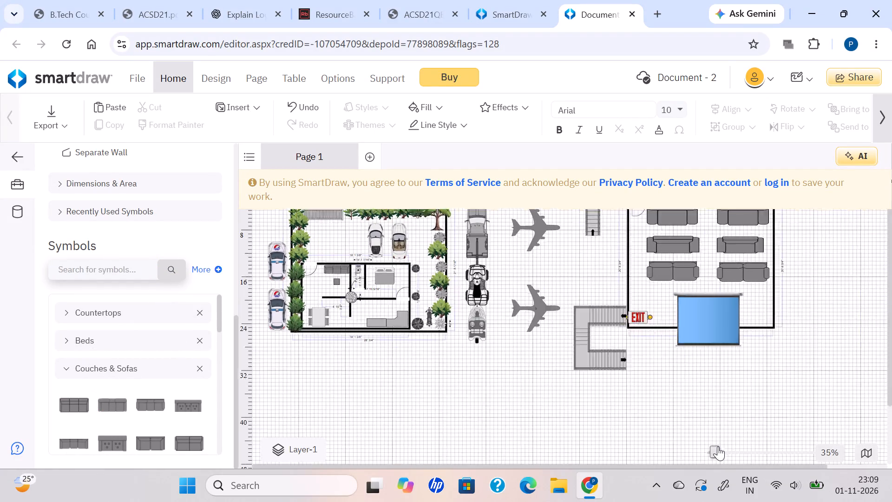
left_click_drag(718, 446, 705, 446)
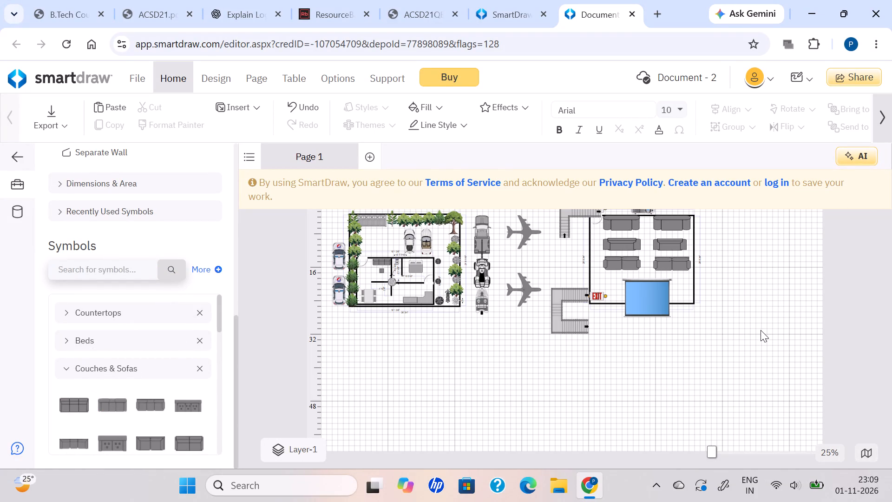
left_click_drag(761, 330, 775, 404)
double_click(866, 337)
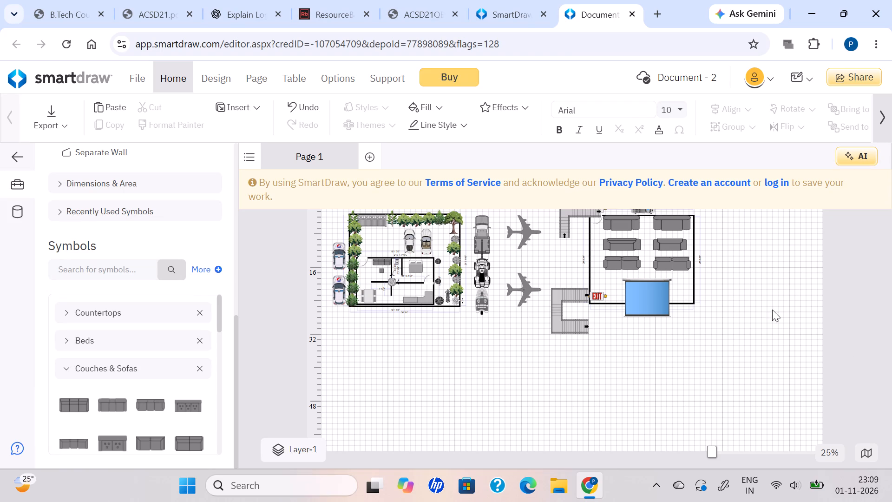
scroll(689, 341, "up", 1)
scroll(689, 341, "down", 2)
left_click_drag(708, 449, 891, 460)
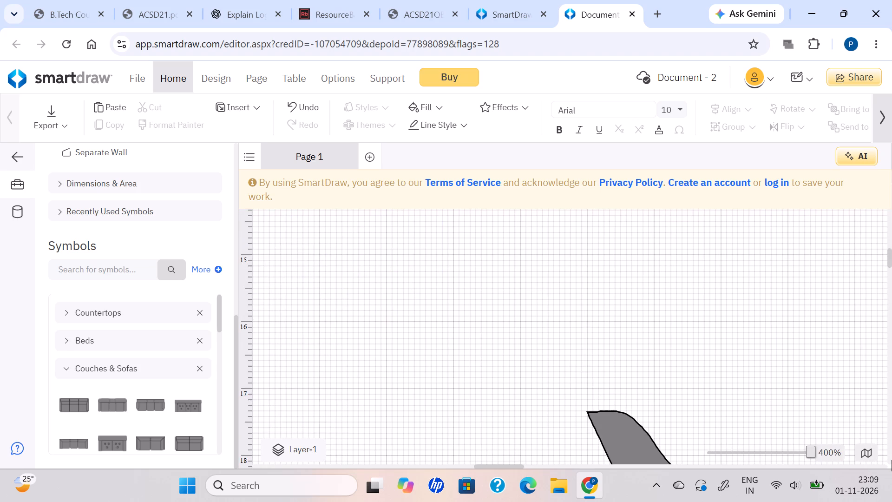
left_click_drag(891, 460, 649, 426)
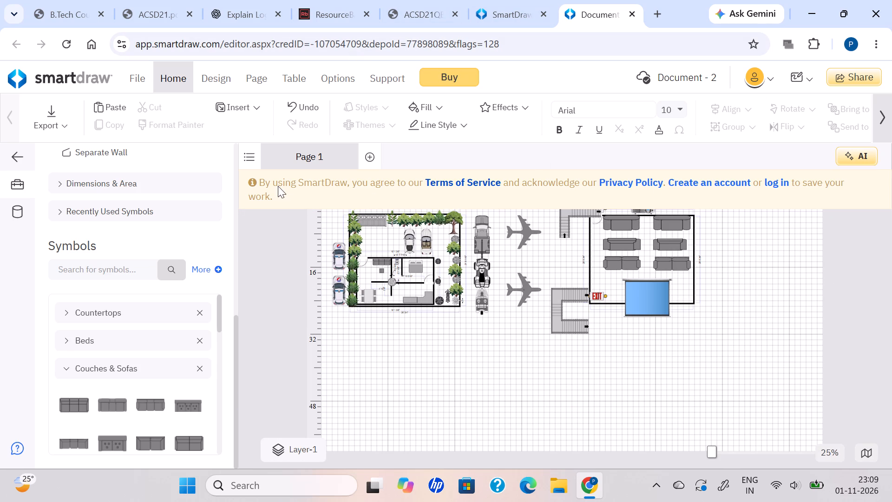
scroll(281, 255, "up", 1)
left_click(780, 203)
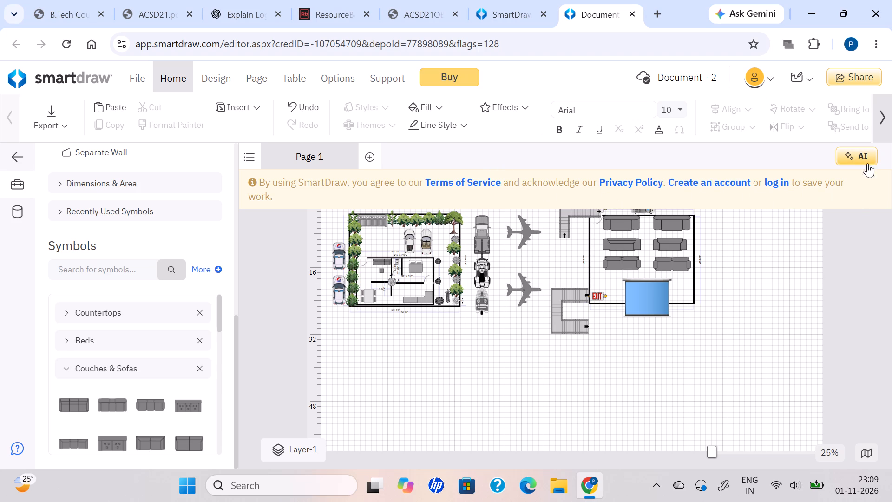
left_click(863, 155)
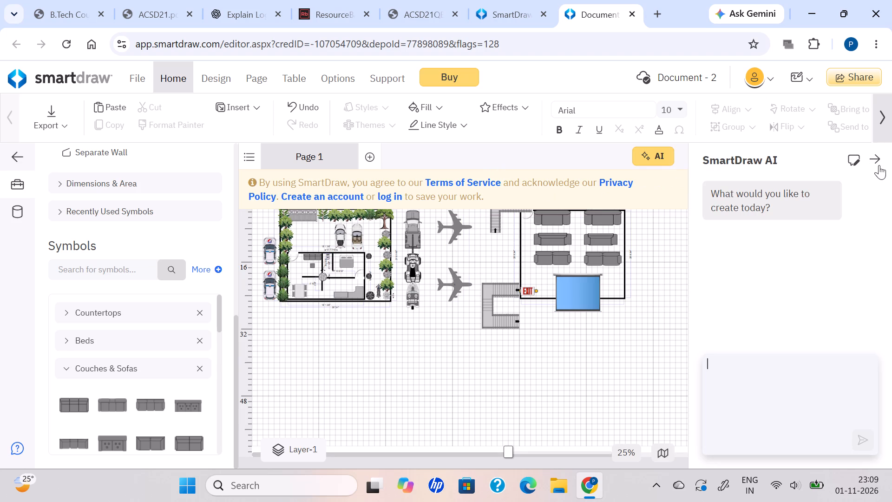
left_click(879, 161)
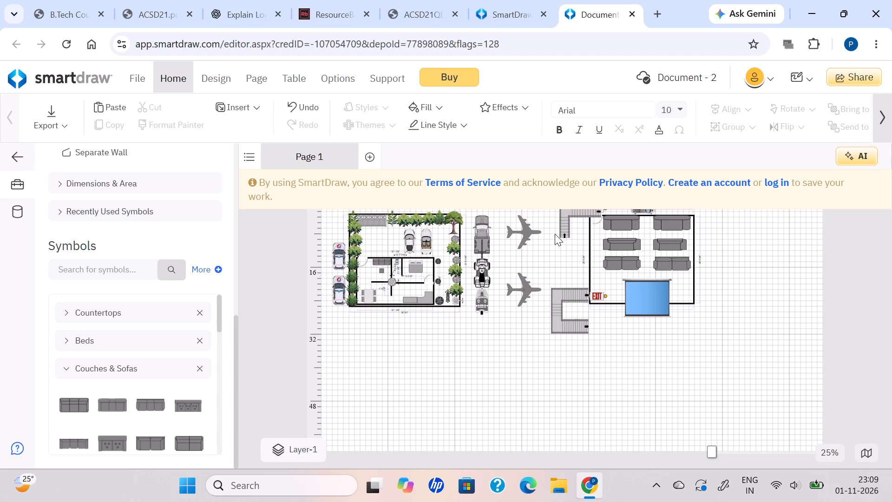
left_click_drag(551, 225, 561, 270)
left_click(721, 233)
Remove the Couches & Sofas category from the symbol library list.
left_click(123, 269)
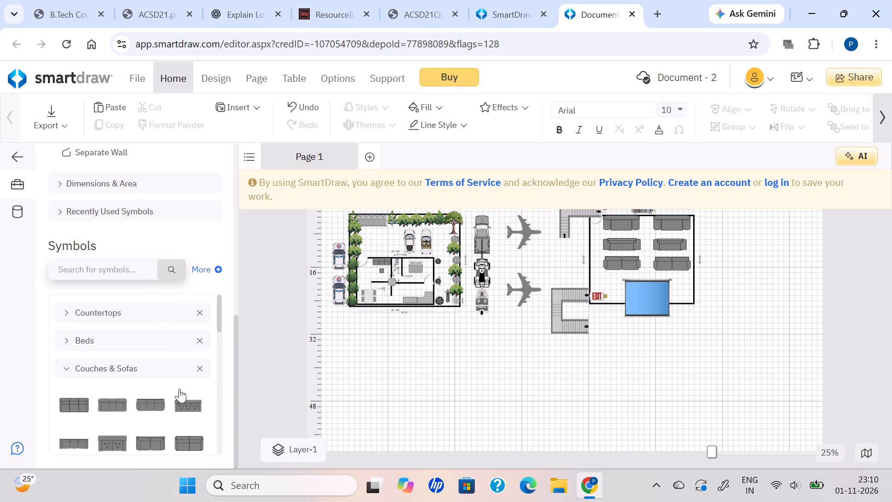
left_click(197, 370)
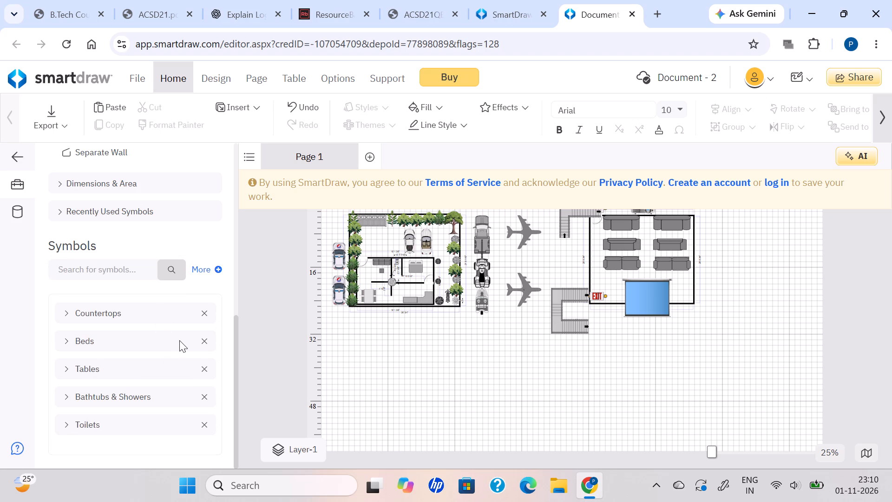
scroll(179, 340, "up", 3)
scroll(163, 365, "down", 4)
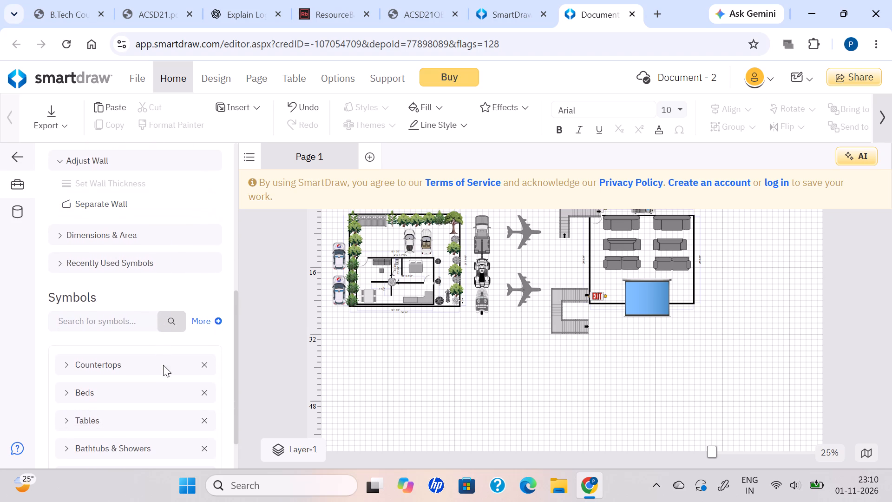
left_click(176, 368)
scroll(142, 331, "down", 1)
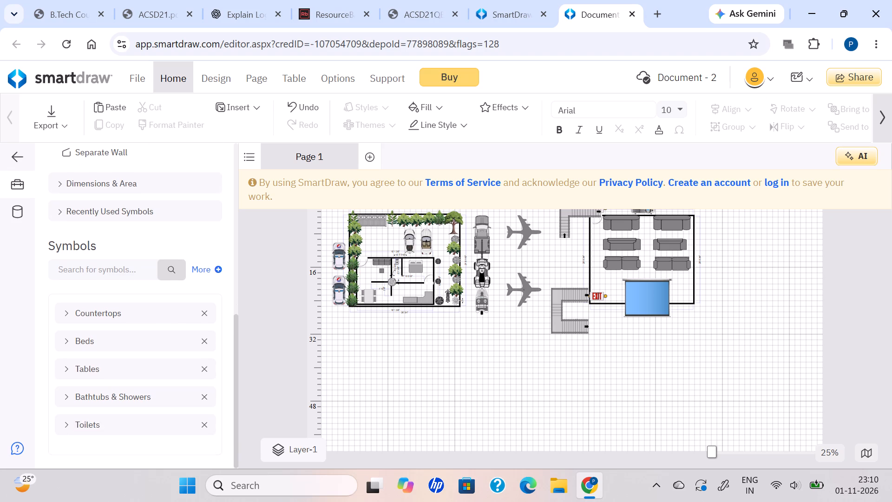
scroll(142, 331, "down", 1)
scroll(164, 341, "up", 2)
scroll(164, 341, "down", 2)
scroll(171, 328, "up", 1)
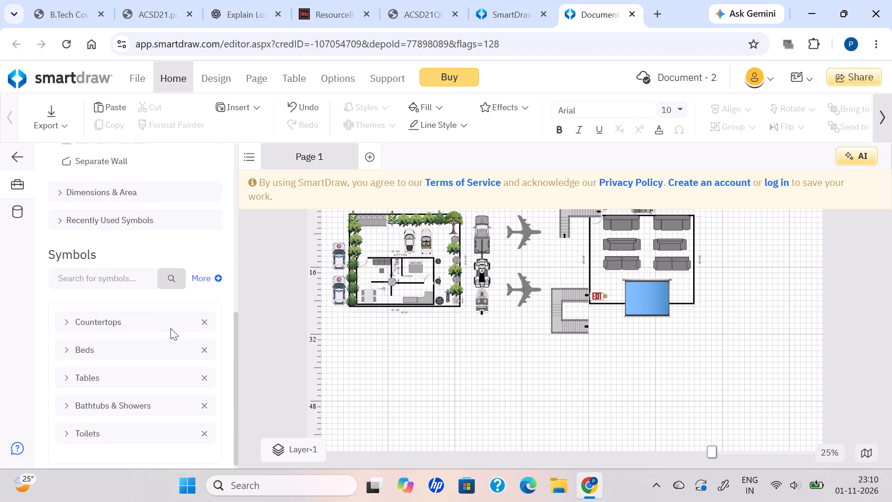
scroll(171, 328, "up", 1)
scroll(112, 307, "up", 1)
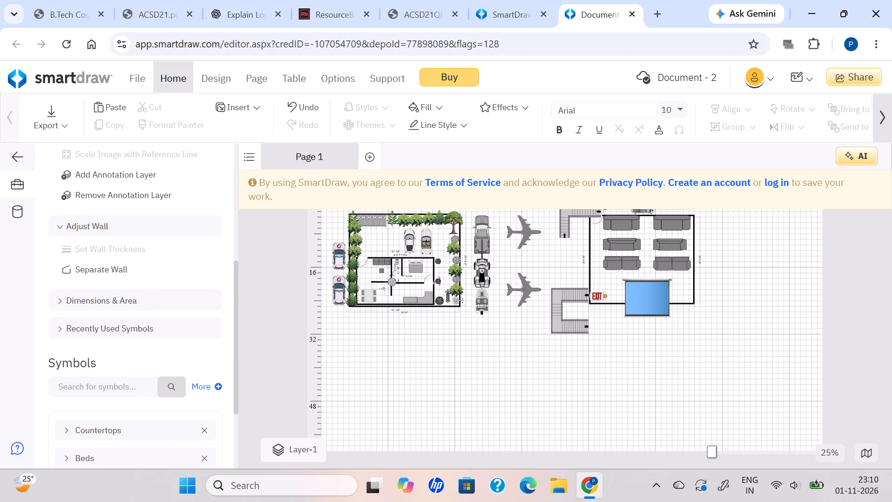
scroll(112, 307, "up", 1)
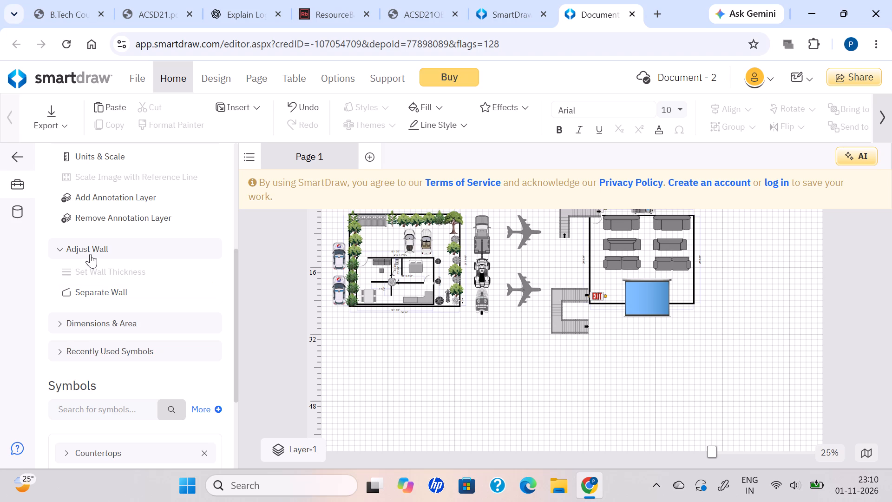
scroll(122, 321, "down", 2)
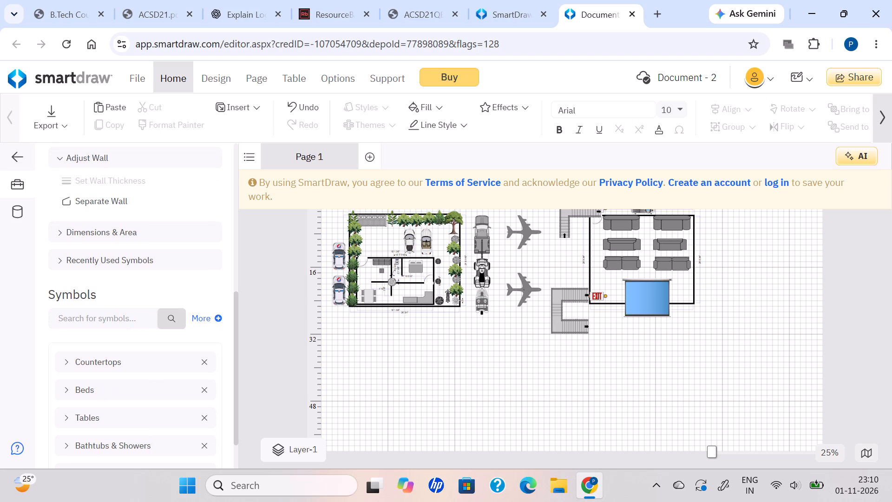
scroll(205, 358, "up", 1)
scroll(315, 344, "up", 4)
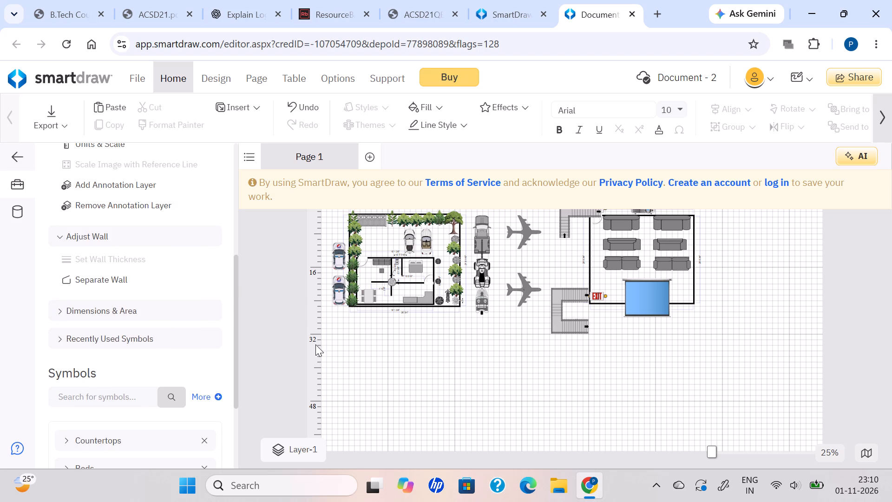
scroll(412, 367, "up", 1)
Start the Separate Wall command for adjusting the floor plan's walls.
scroll(140, 359, "down", 1)
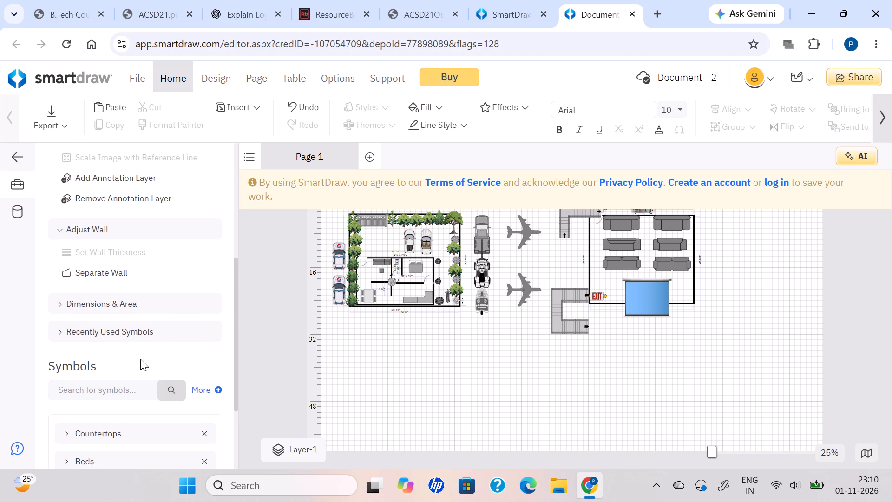
scroll(140, 359, "down", 1)
left_click(154, 228)
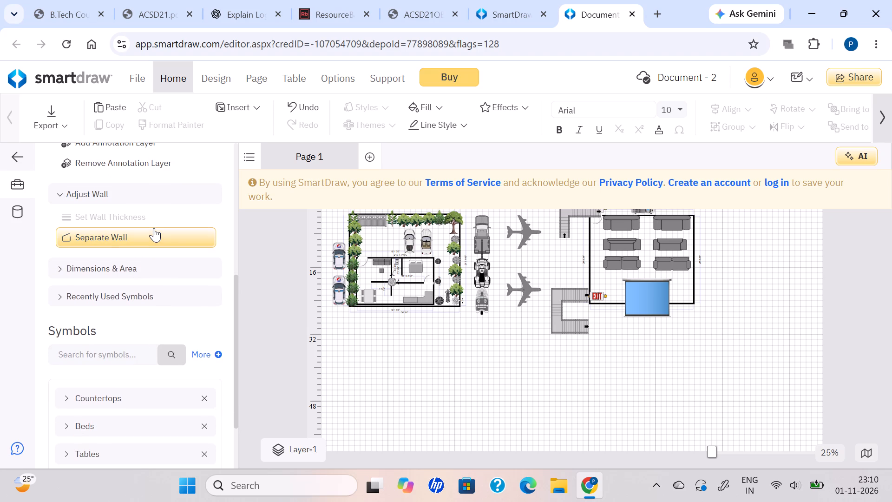
left_click(192, 239)
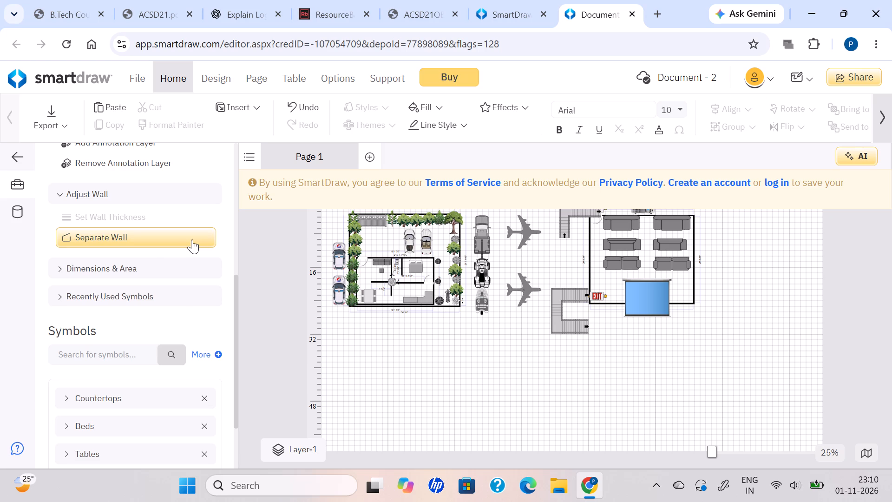
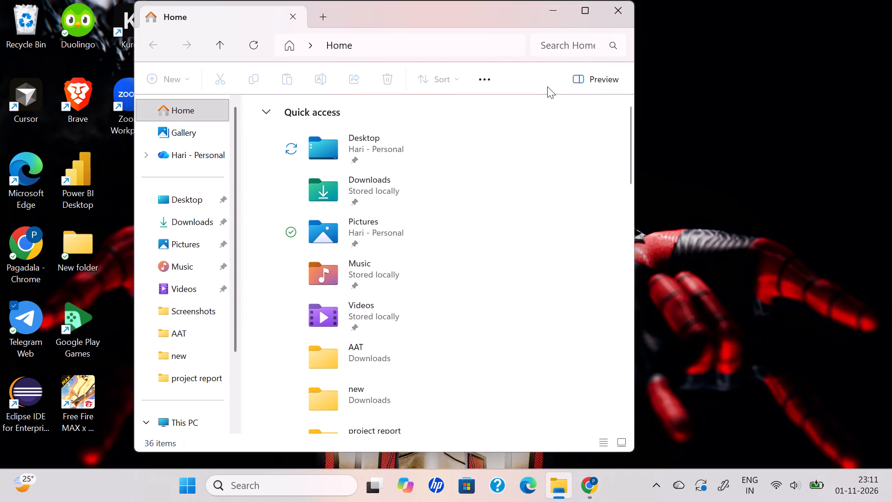
Look through the Home and Downloads folders in File Explorer and return to the floor plan in Chrome.
left_click(592, 18)
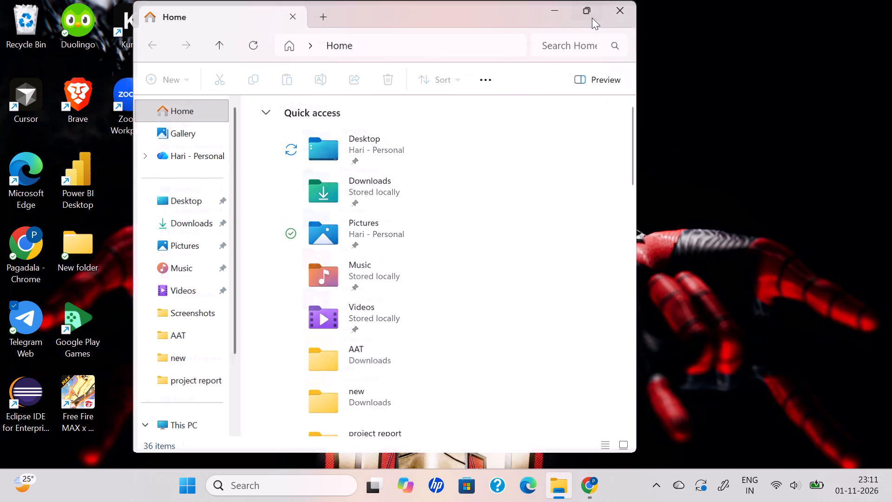
scroll(561, 176, "down", 3)
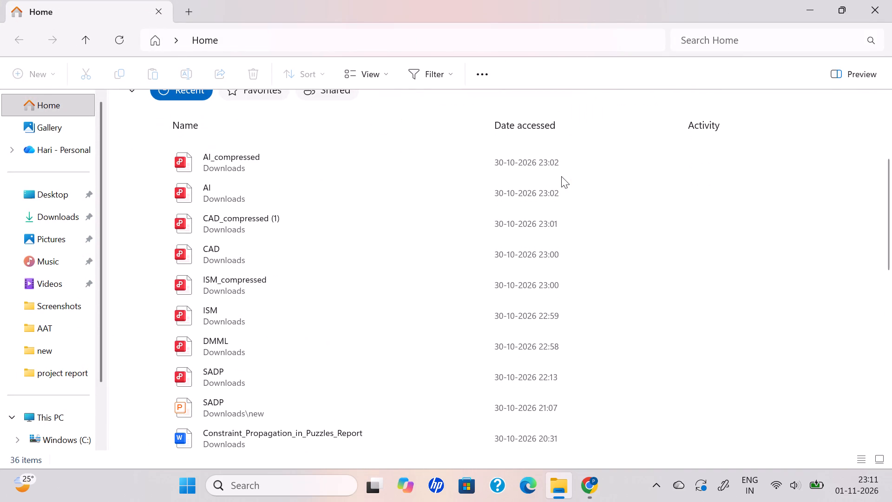
scroll(561, 176, "up", 5)
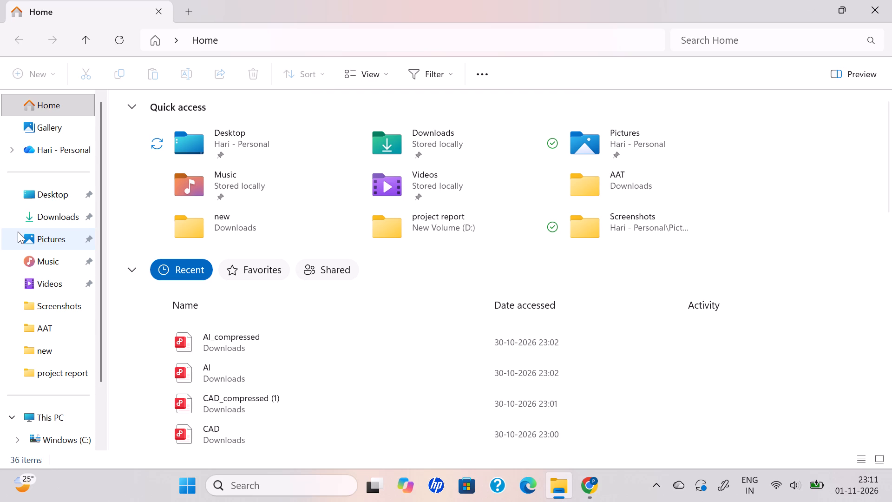
scroll(18, 231, "down", 1)
scroll(18, 231, "up", 5)
left_click(51, 212)
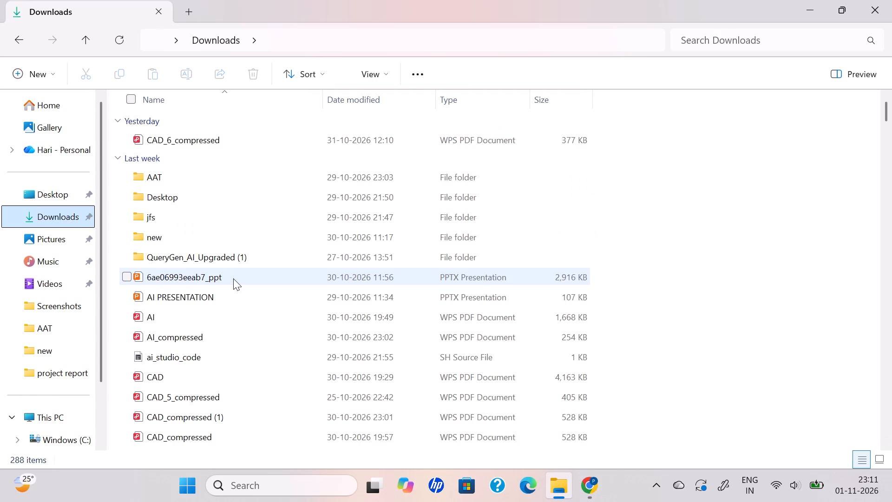
scroll(233, 278, "down", 4)
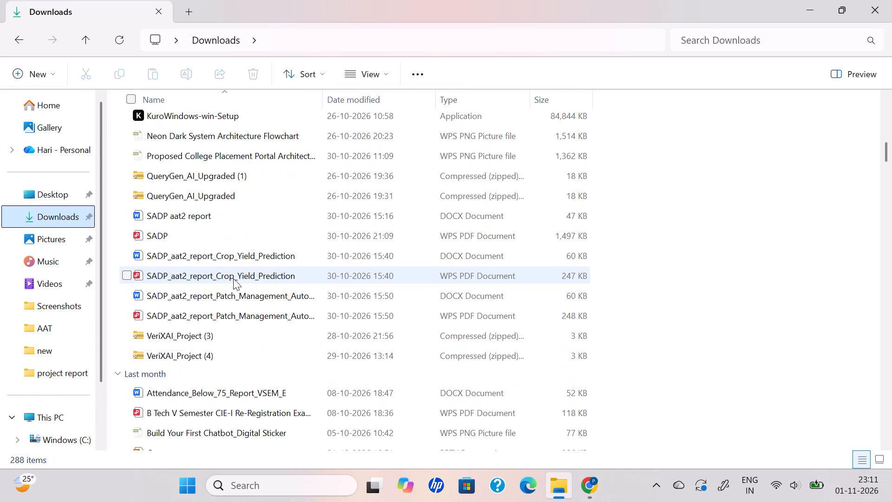
scroll(233, 278, "up", 5)
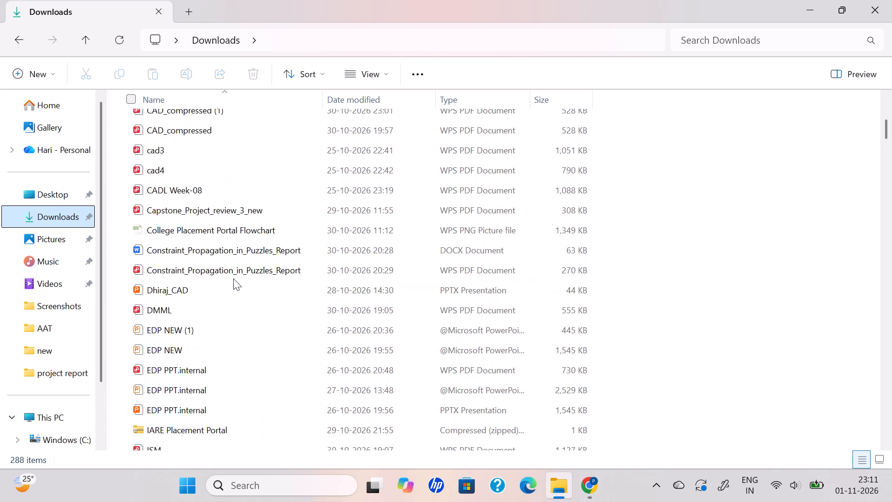
scroll(233, 278, "up", 5)
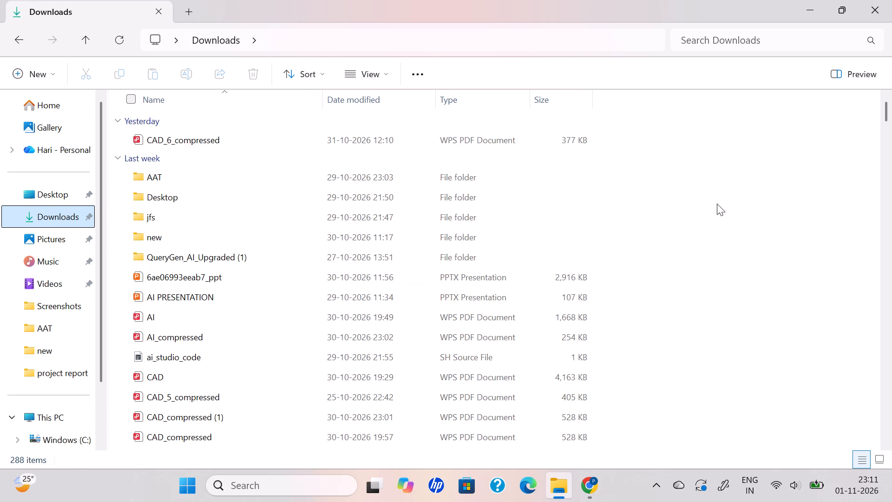
left_click(816, 4)
left_click(464, 172)
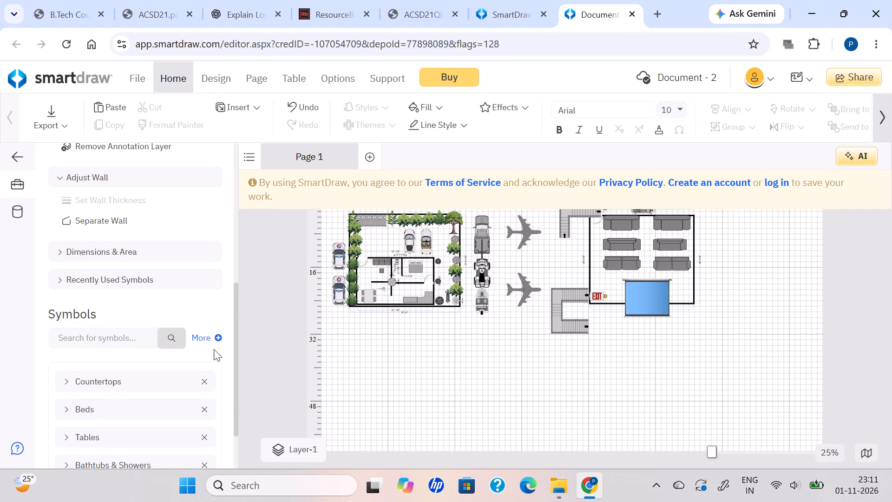
Place a Commercial Toilet from the Toilets symbols outside the theatre's right wall, at Left 96' and Top about 21' 2".
scroll(180, 362, "down", 3)
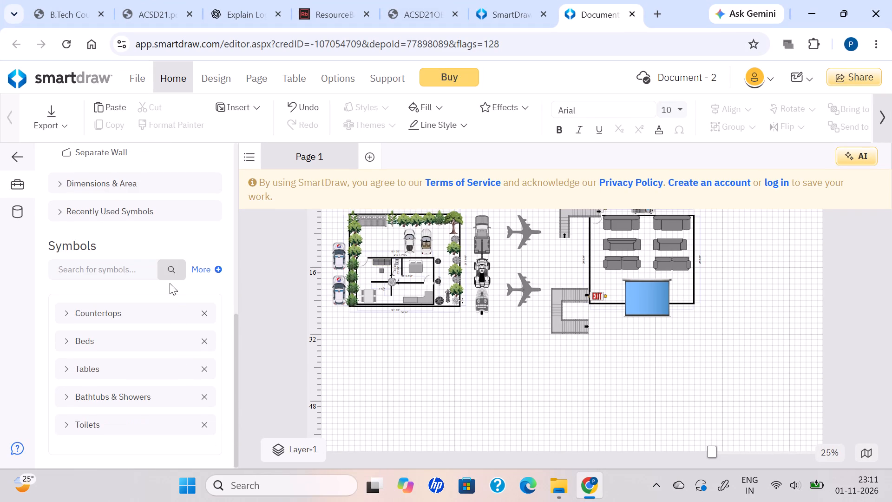
left_click(138, 272)
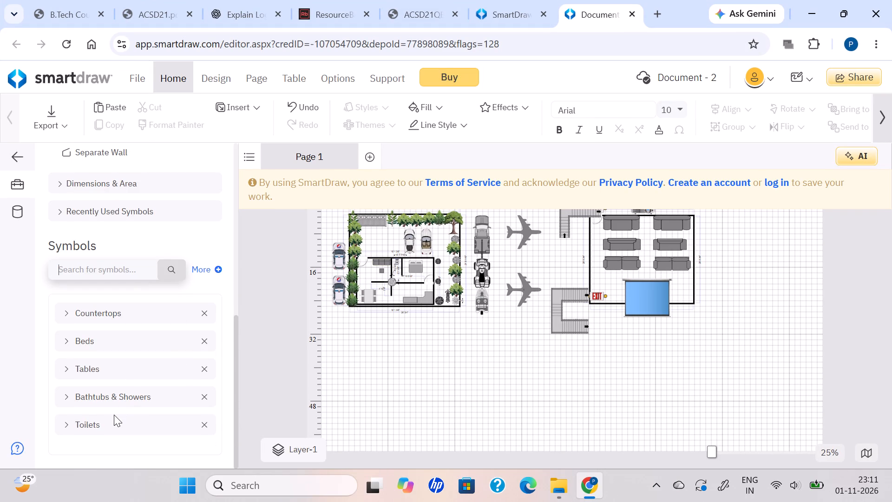
left_click(114, 418)
left_click(131, 428)
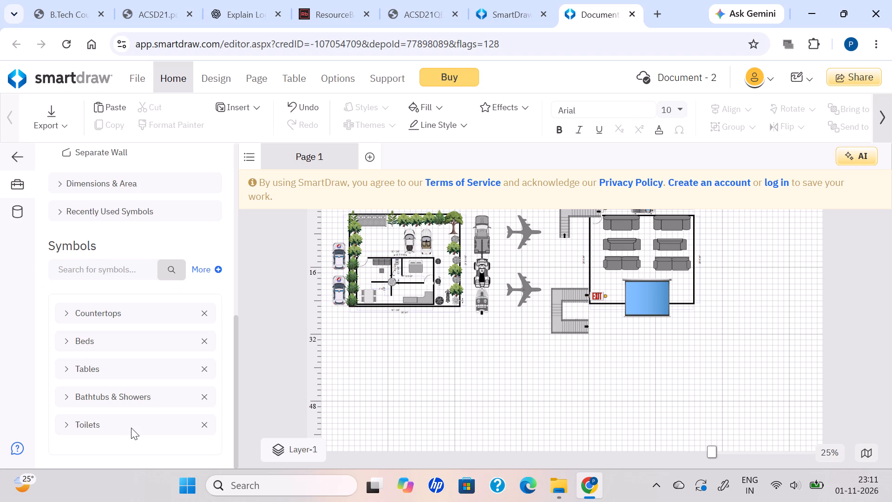
left_click(87, 420)
scroll(136, 380, "down", 2)
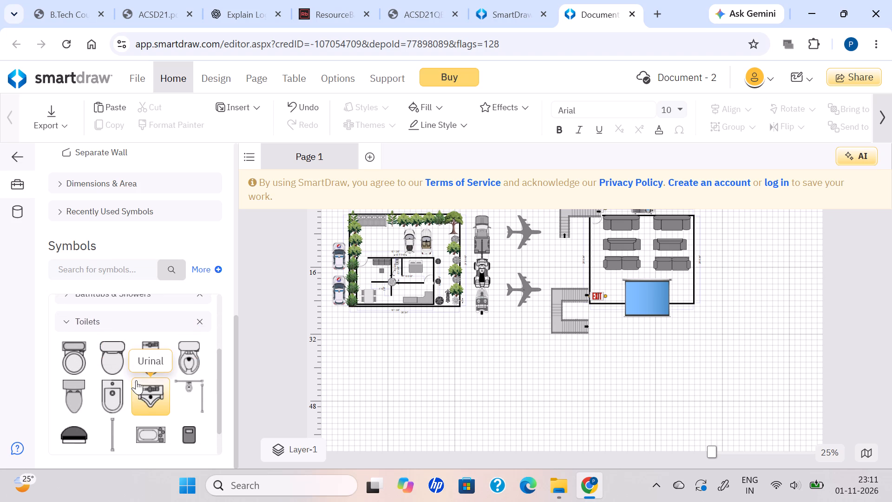
scroll(136, 380, "down", 1)
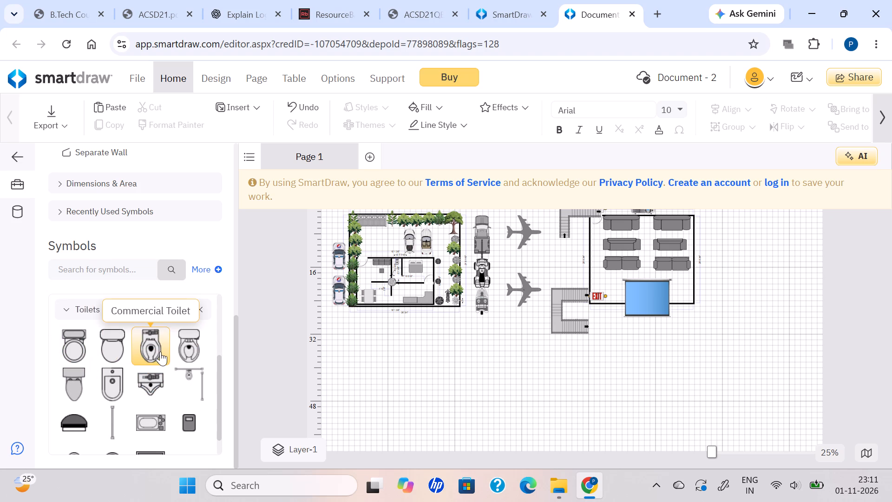
left_click_drag(145, 344, 599, 354)
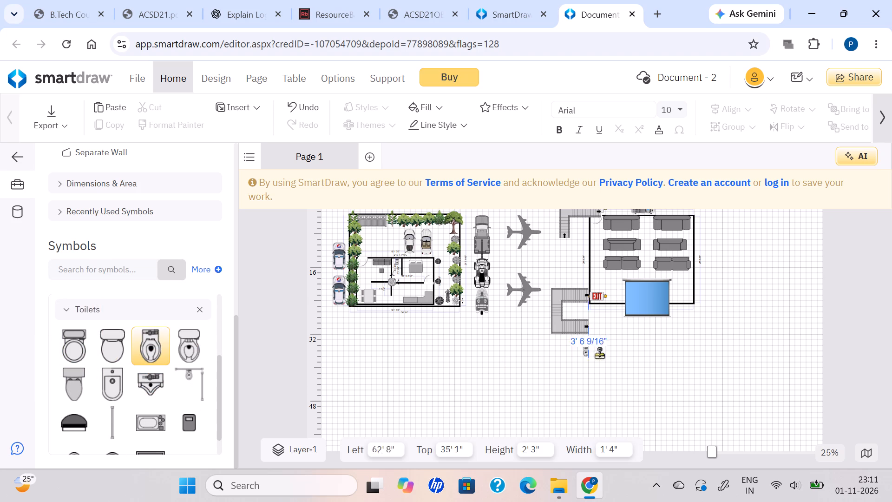
left_click_drag(599, 354, 725, 294)
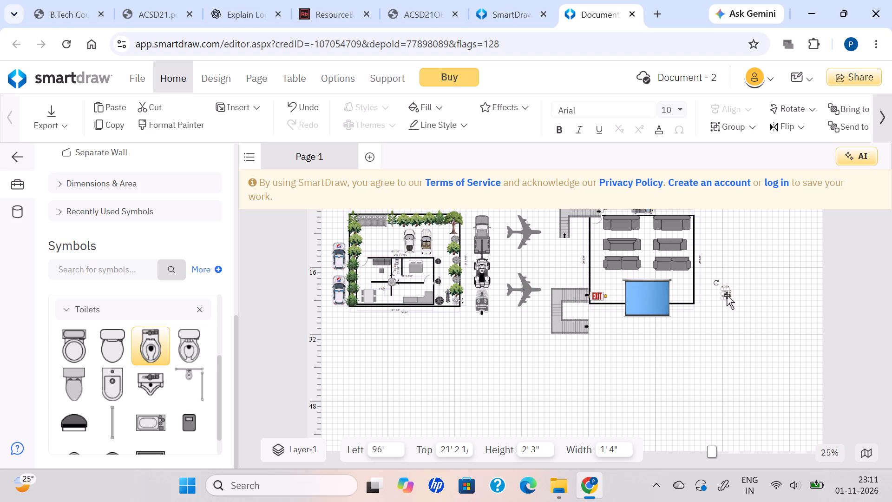
Enlarge the commercial toilet to 4' wide and about 6' 8" high.
left_click_drag(728, 297, 747, 329)
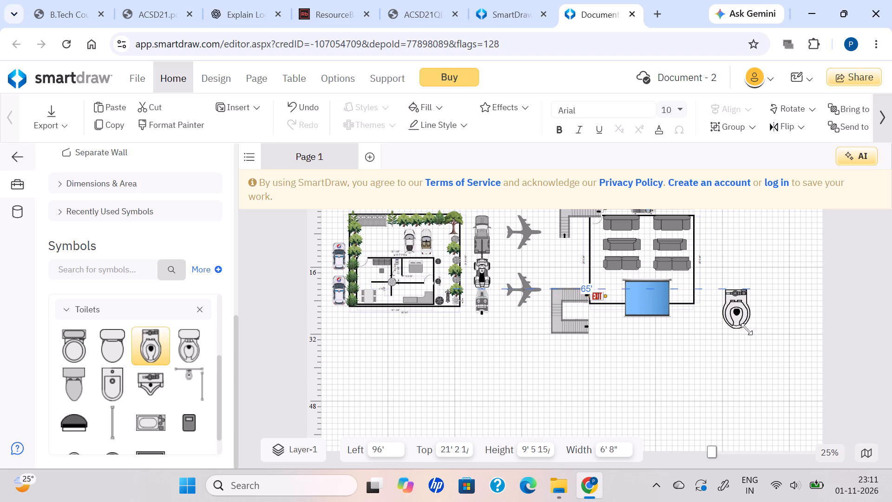
left_click_drag(747, 329, 741, 317)
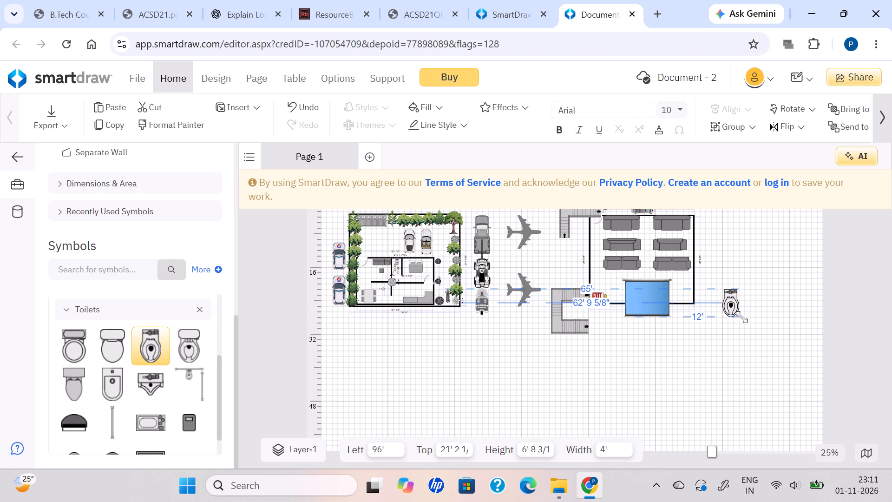
left_click_drag(741, 317, 741, 316)
Move the commercial toilet closer to the theatre's right wall, at Left 92' and Top about 16' 3".
left_click_drag(733, 301, 731, 296)
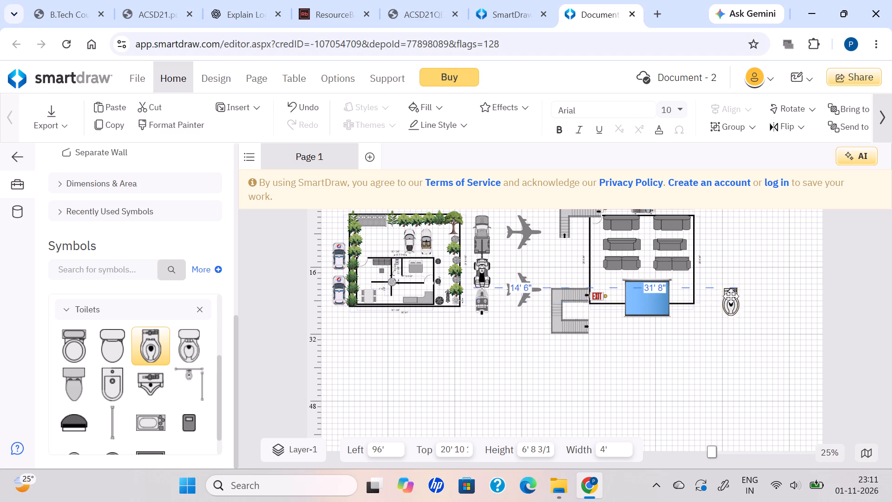
left_click_drag(731, 296, 716, 288)
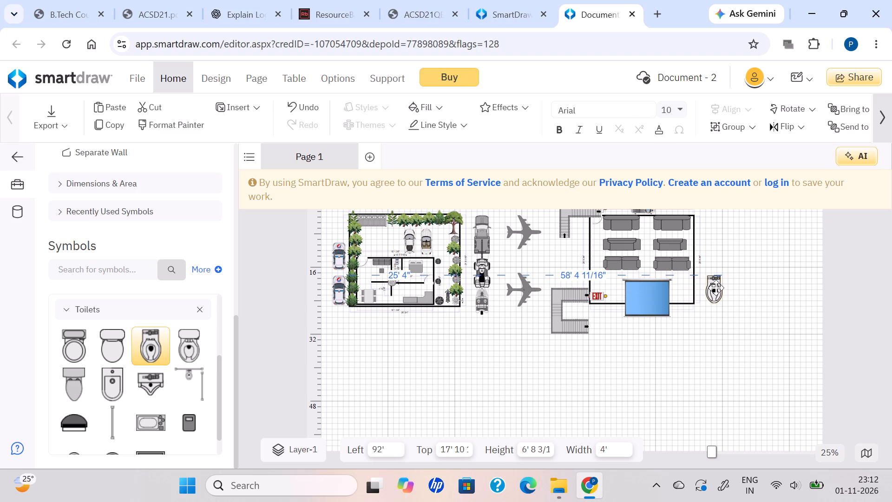
left_click_drag(716, 288, 714, 281)
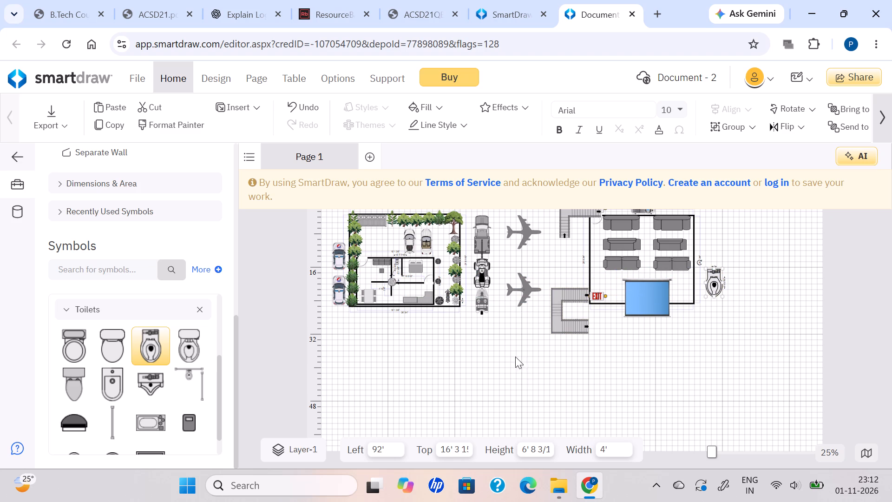
left_click(527, 385)
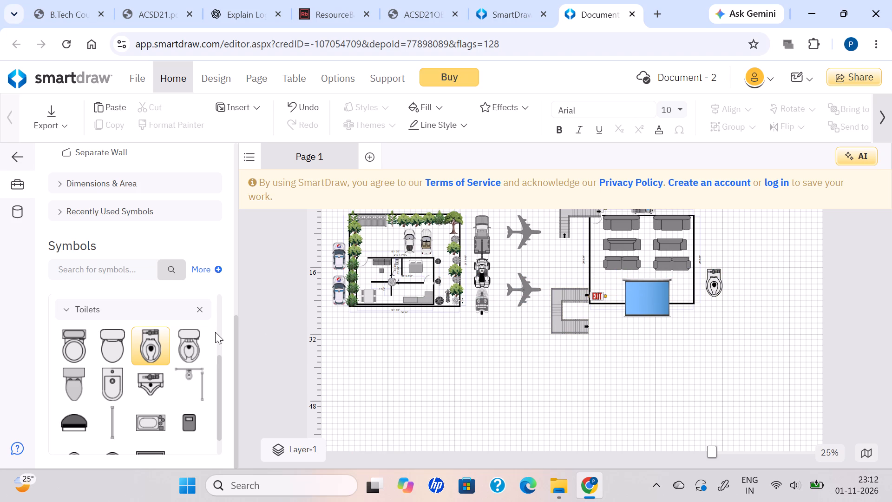
Remove the Toilets category from the symbol library list.
left_click(199, 313)
Look through the remaining symbol categories, the recently used symbols and the Dimensions & Area tools.
scroll(156, 383, "down", 1)
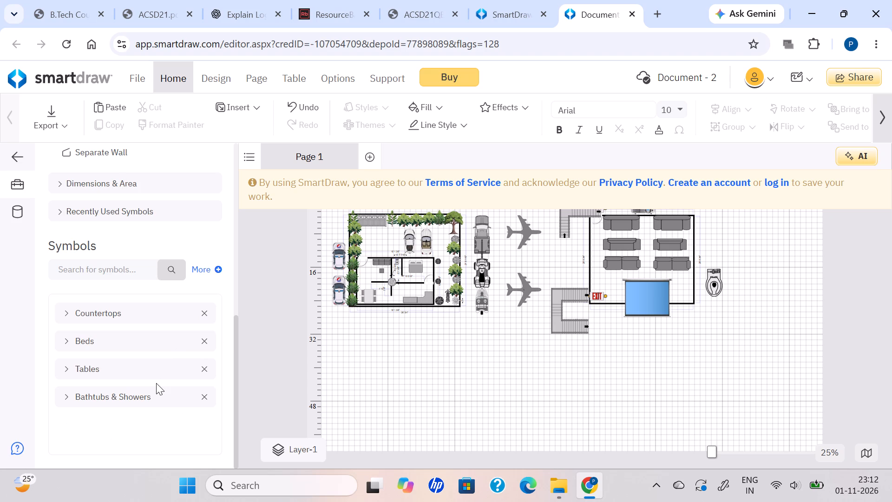
scroll(156, 383, "down", 1)
scroll(156, 383, "up", 1)
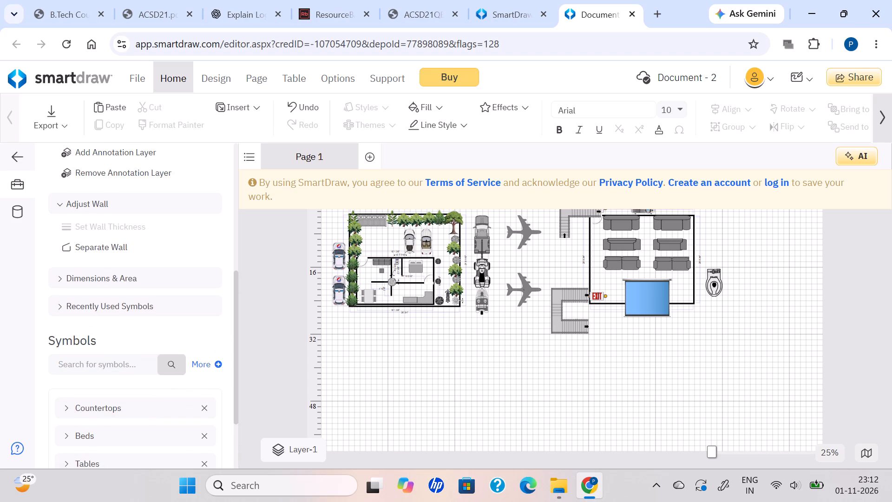
left_click(136, 365)
left_click(136, 365)
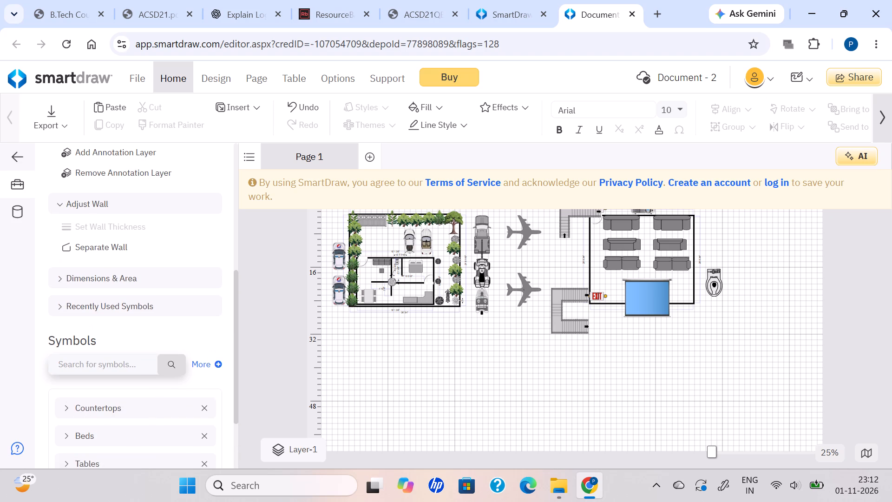
left_click(132, 365)
left_click(68, 323)
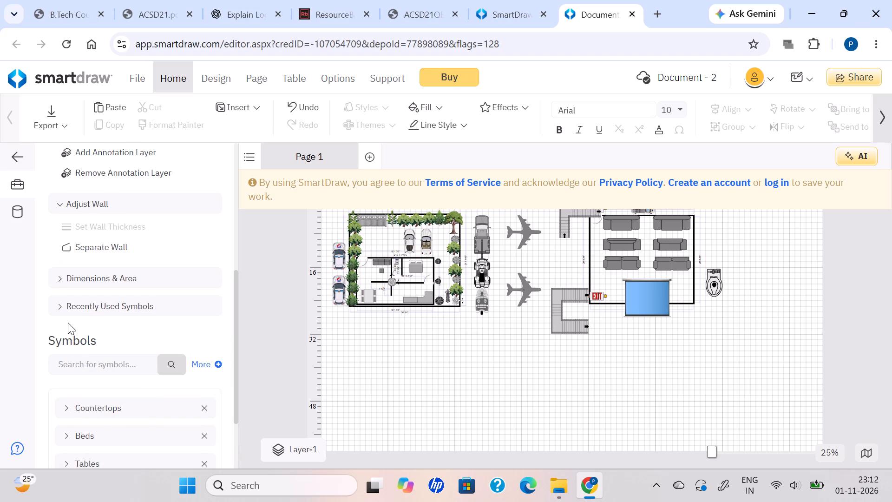
left_click(59, 310)
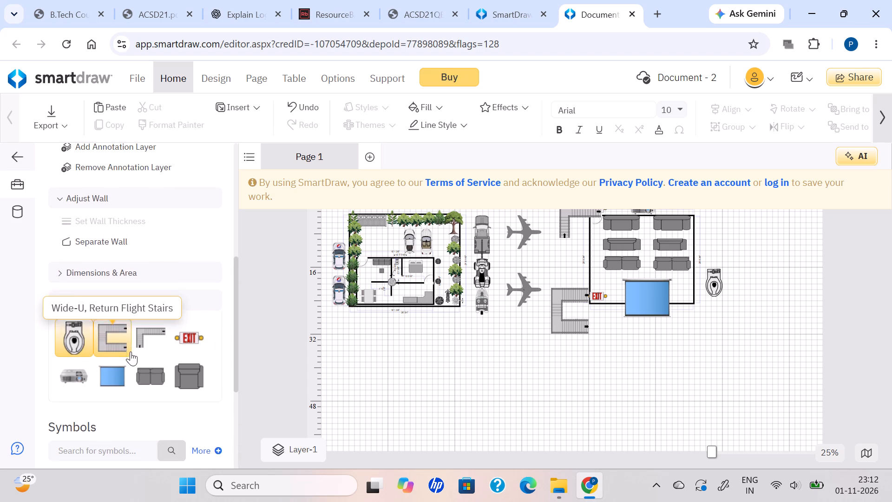
right_click(131, 351)
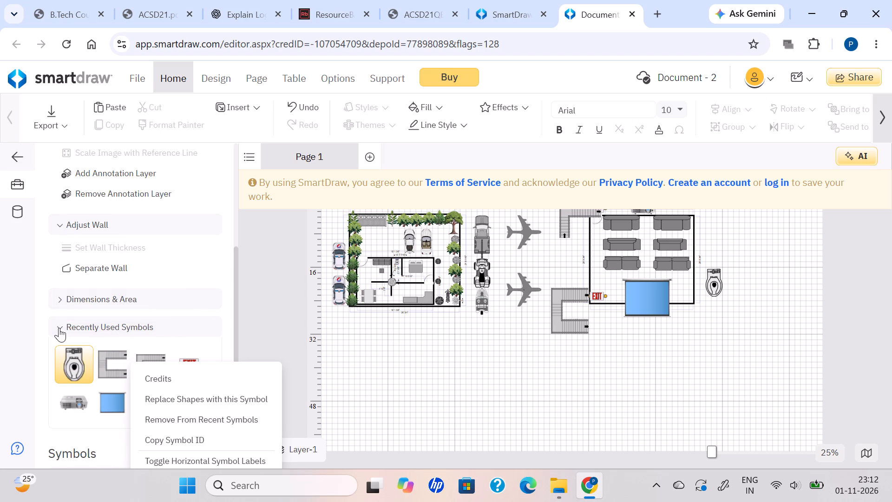
left_click(59, 328)
left_click(59, 298)
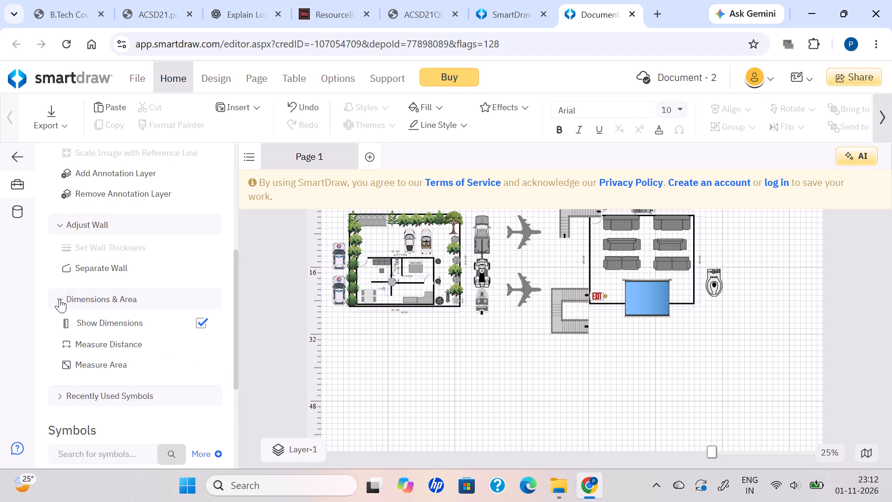
left_click(59, 298)
Draw a horizontal wall about 22' 8" long extending from the theatre's right wall, above the commercial toilet, with Add Wall.
scroll(98, 301, "up", 3)
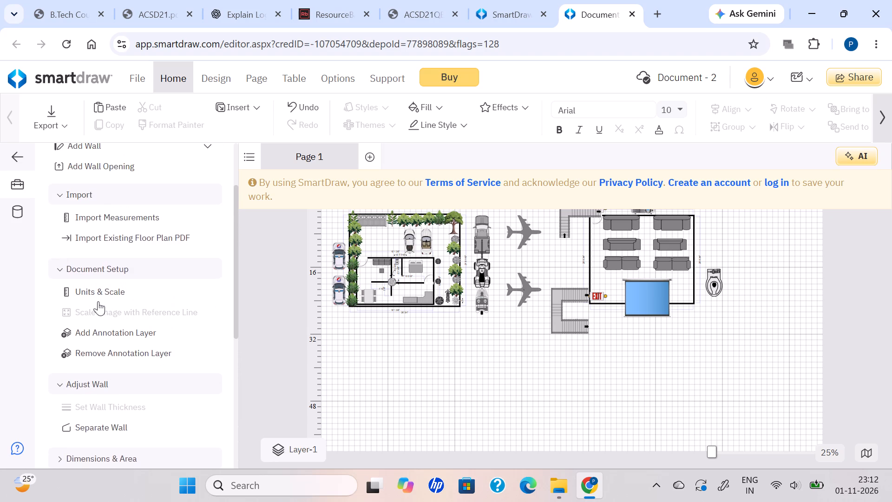
scroll(98, 301, "up", 4)
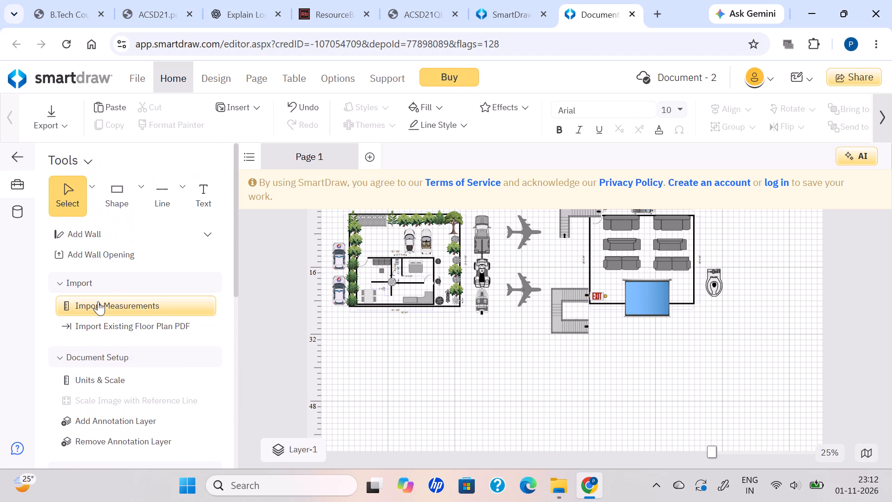
left_click(123, 198)
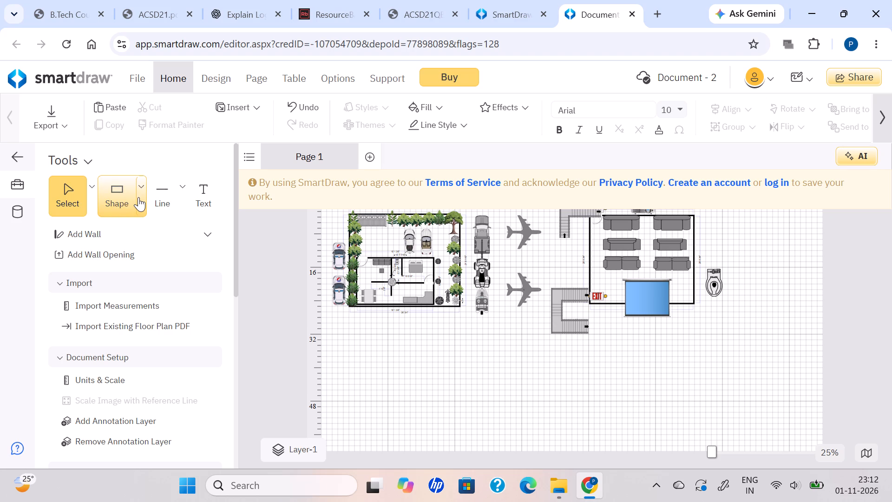
left_click(138, 197)
left_click(165, 243)
left_click_drag(165, 243, 241, 261)
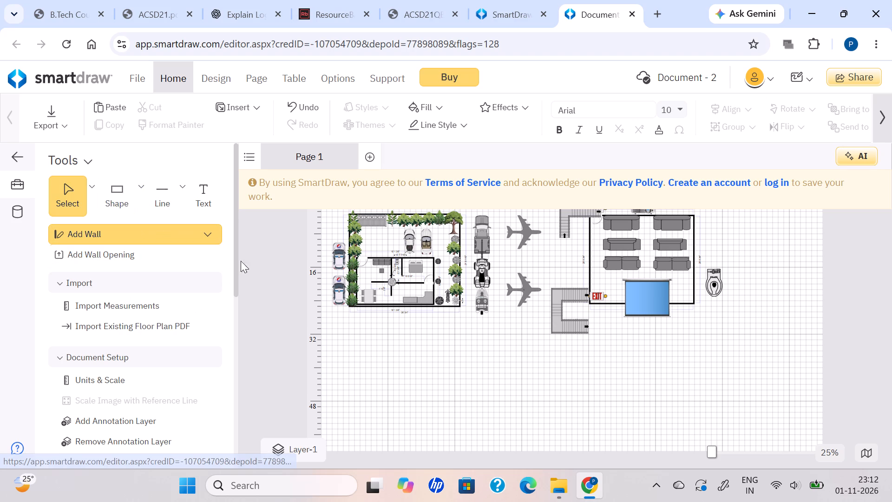
left_click_drag(241, 261, 189, 234)
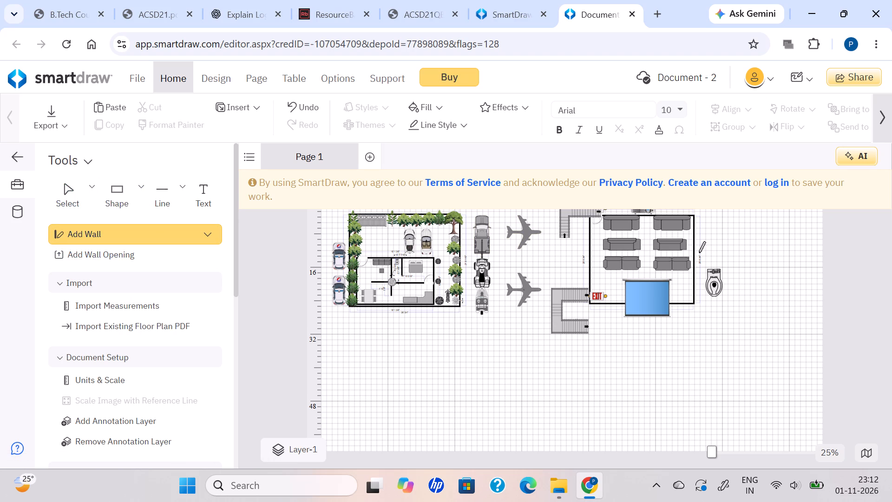
left_click_drag(695, 252, 710, 251)
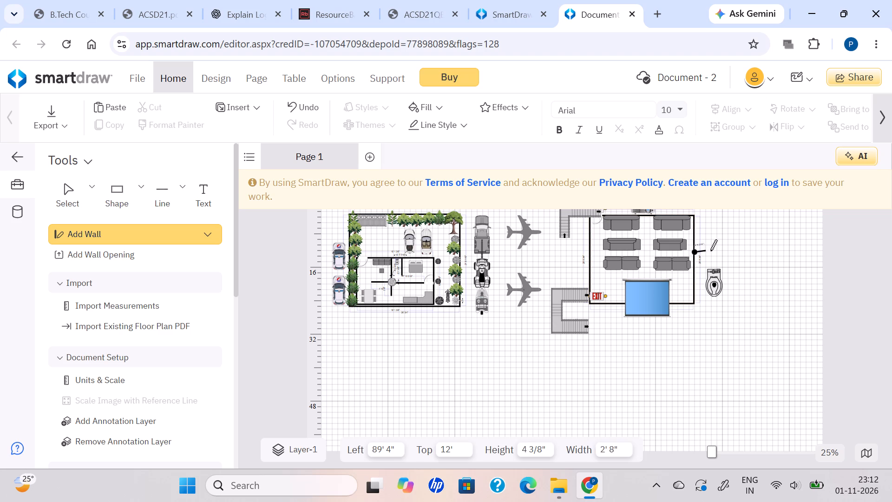
left_click_drag(710, 251, 754, 247)
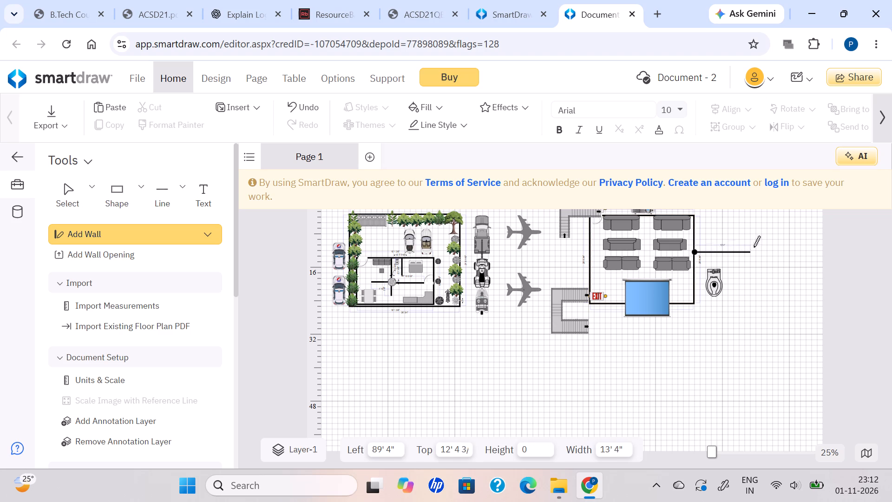
left_click_drag(754, 247, 793, 251)
left_click_drag(793, 251, 788, 252)
Close the toilet area with a vertical wall about 12' long and a lower wall back to the theatre's bottom-right corner.
left_click_drag(788, 252, 788, 296)
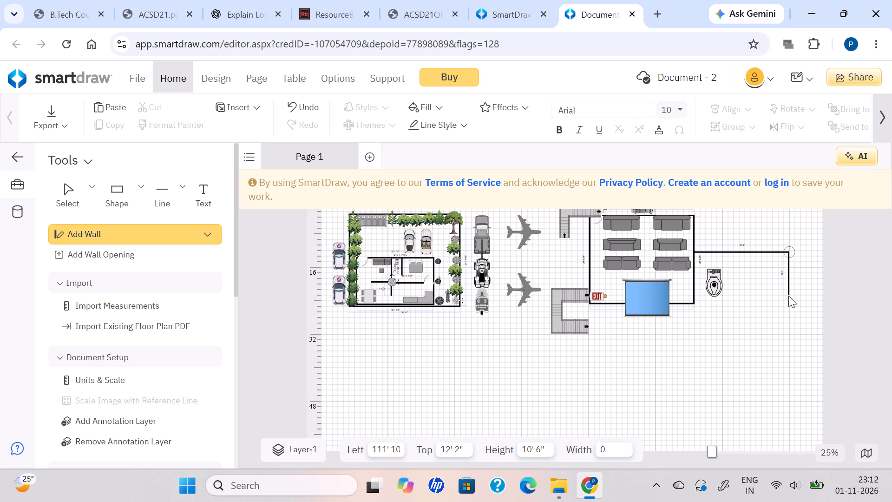
left_click_drag(788, 296, 788, 299)
left_click_drag(788, 299, 702, 305)
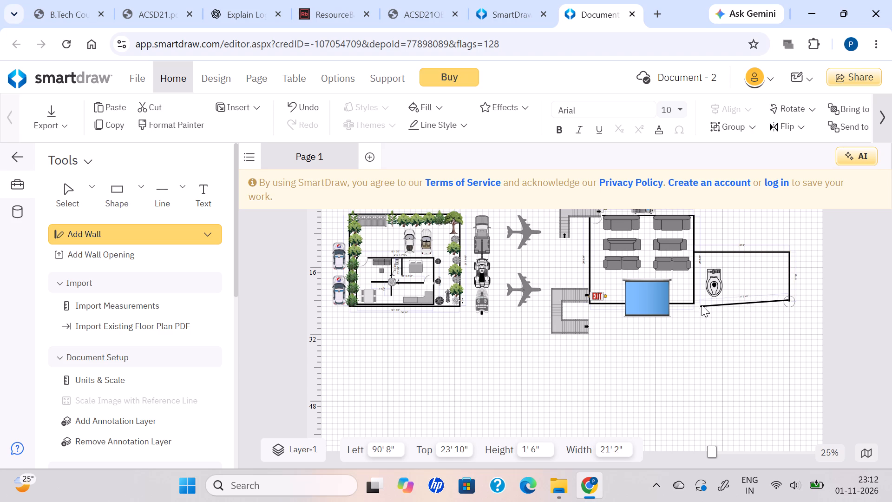
left_click_drag(702, 305, 696, 302)
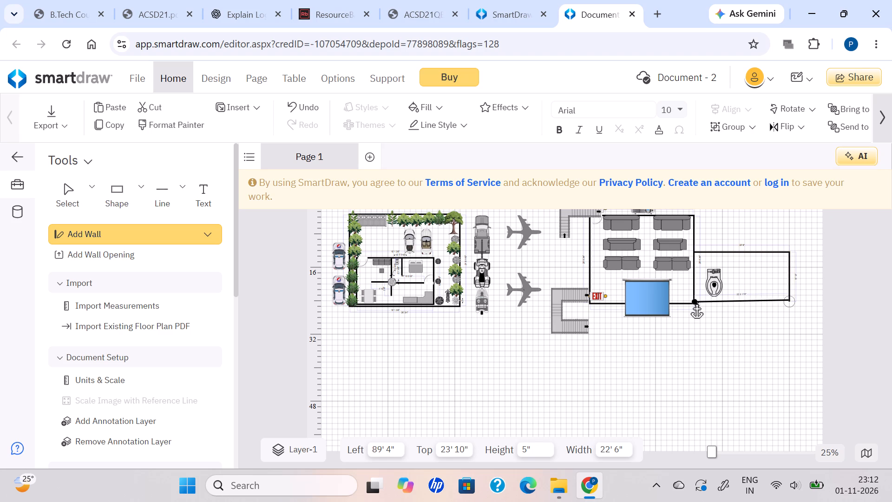
left_click_drag(696, 302, 697, 301)
left_click(697, 301)
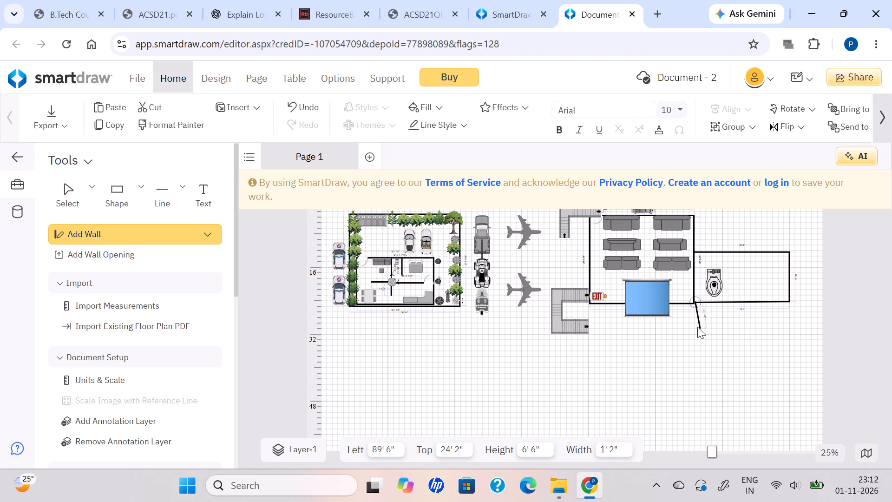
key("Escape")
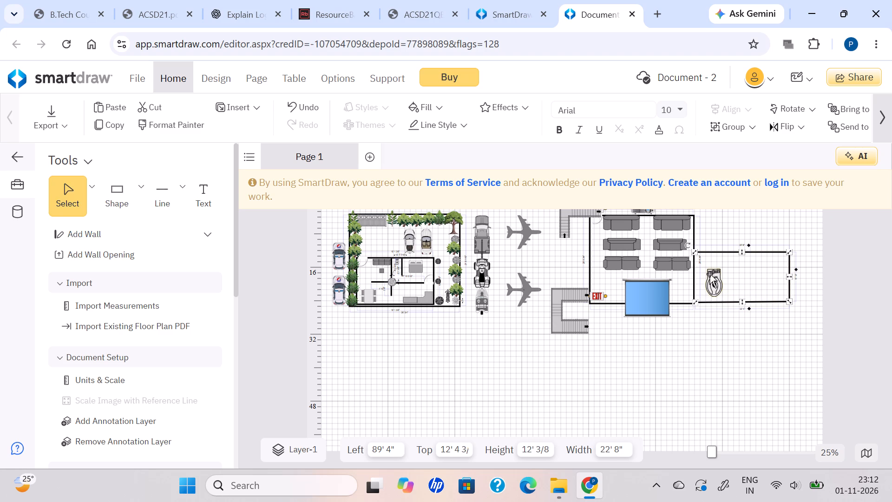
Move the commercial toilet up and toward the theatre wall, at Left 90' 8" and Top about 13' 5".
left_click_drag(714, 280, 710, 268)
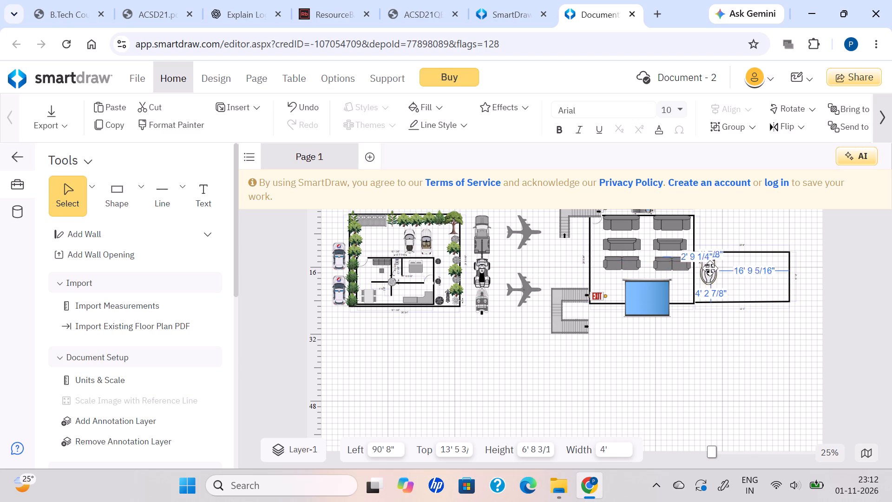
left_click_drag(710, 268, 708, 268)
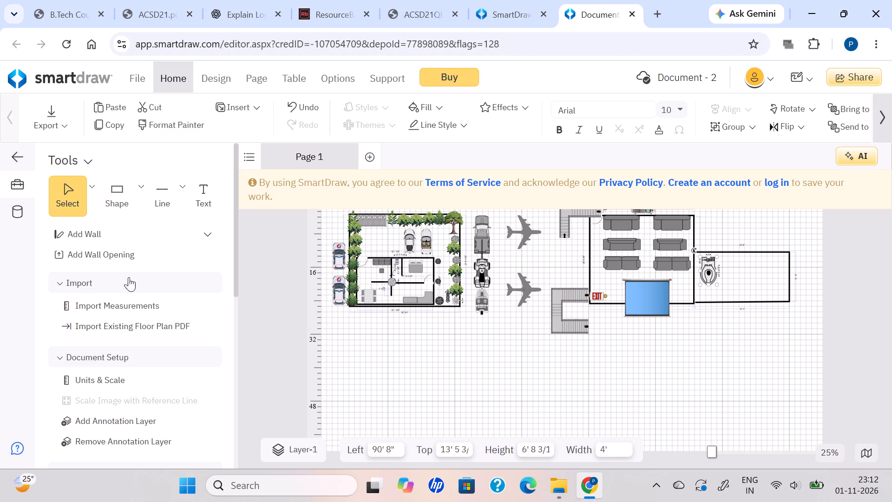
Place a second commercial toilet from the recently used symbols inside the toilet area, at Left 100' and Top about 16' 3".
scroll(43, 292, "down", 3)
left_click(86, 335)
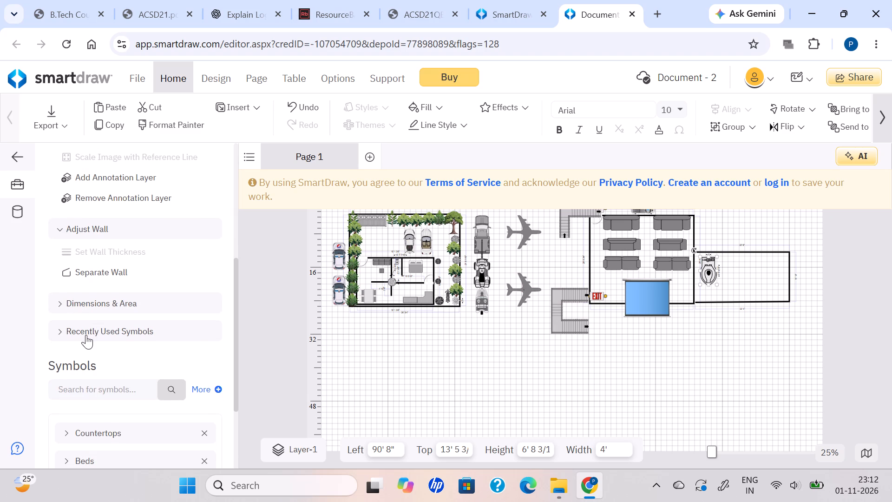
left_click_drag(78, 369, 646, 312)
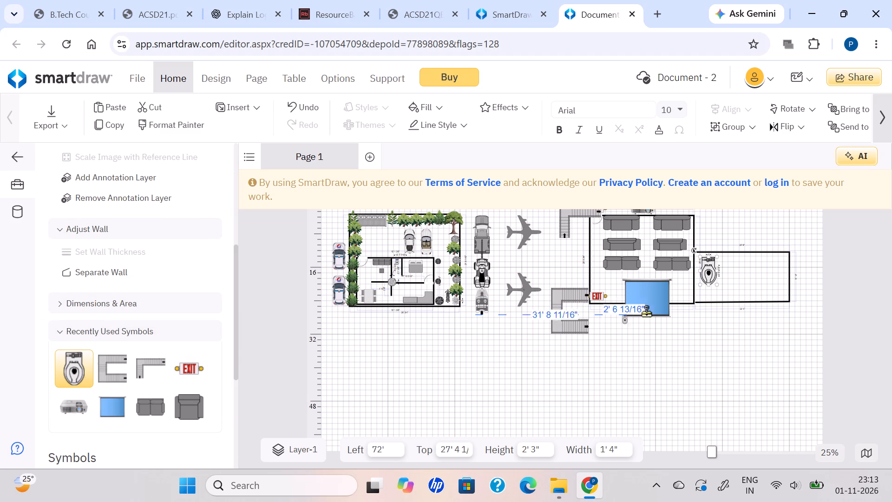
left_click_drag(646, 312, 743, 273)
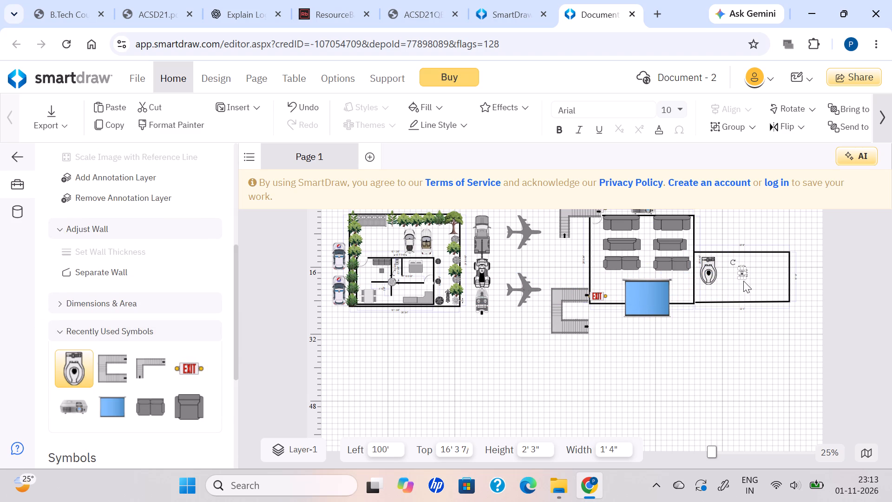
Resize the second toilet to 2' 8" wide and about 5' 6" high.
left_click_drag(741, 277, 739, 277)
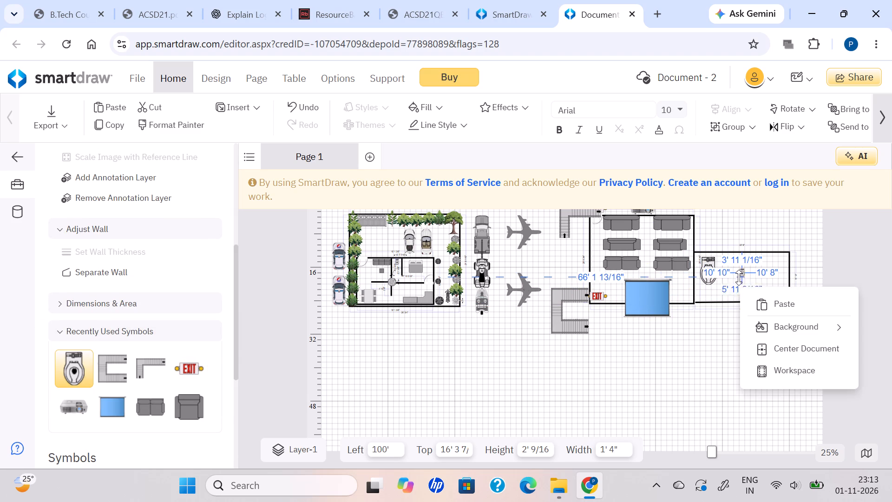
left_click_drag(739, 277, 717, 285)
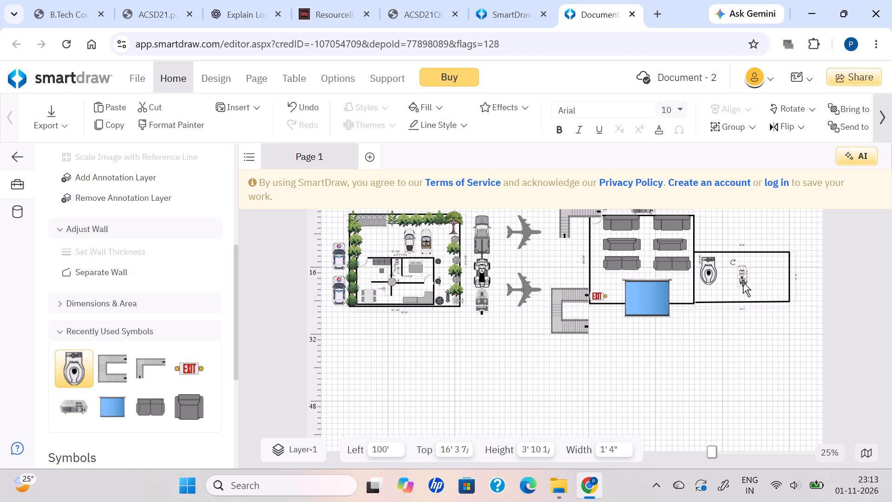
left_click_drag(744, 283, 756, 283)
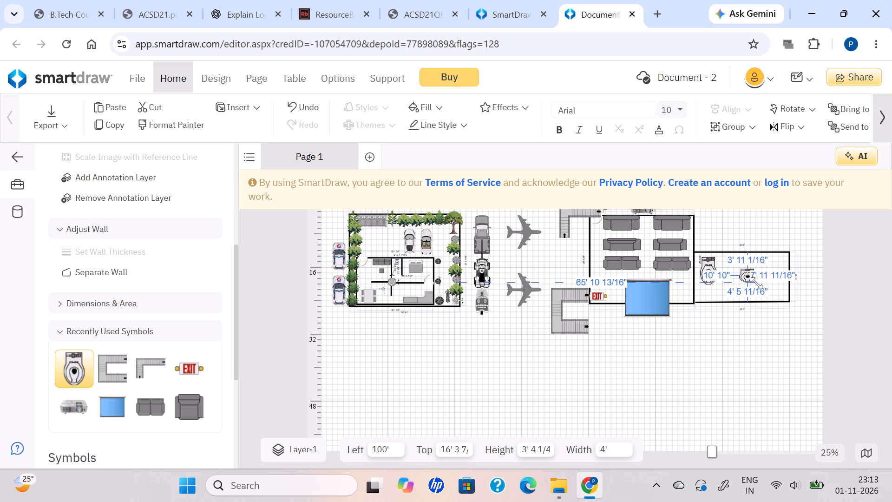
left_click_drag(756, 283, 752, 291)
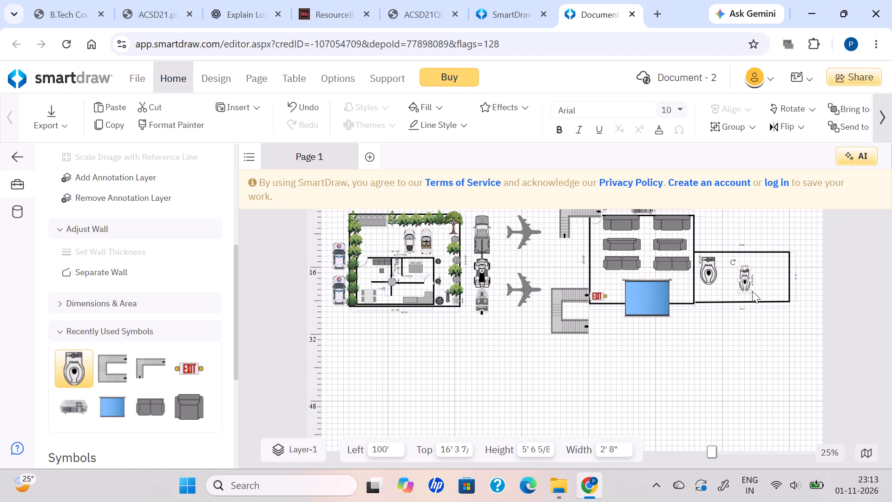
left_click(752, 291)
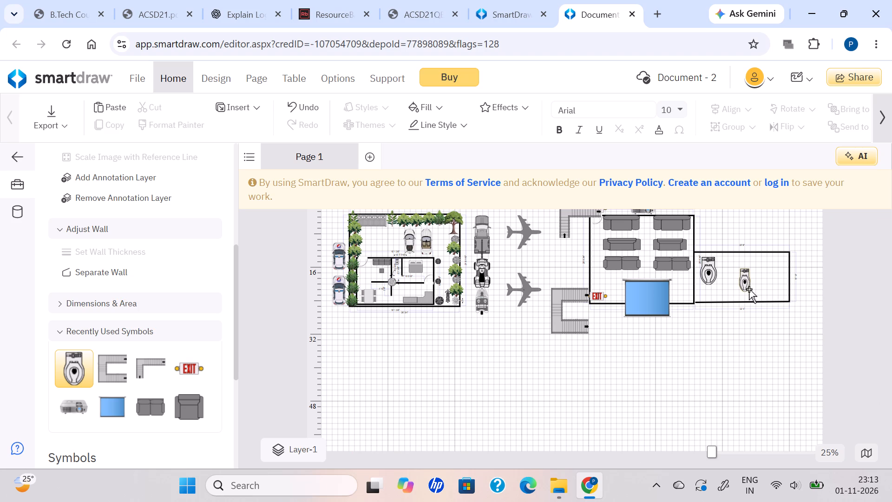
Move the second toilet up against the toilet area's top wall, at Left 98' 8" and Top 12' 8".
left_click_drag(747, 289, 754, 293)
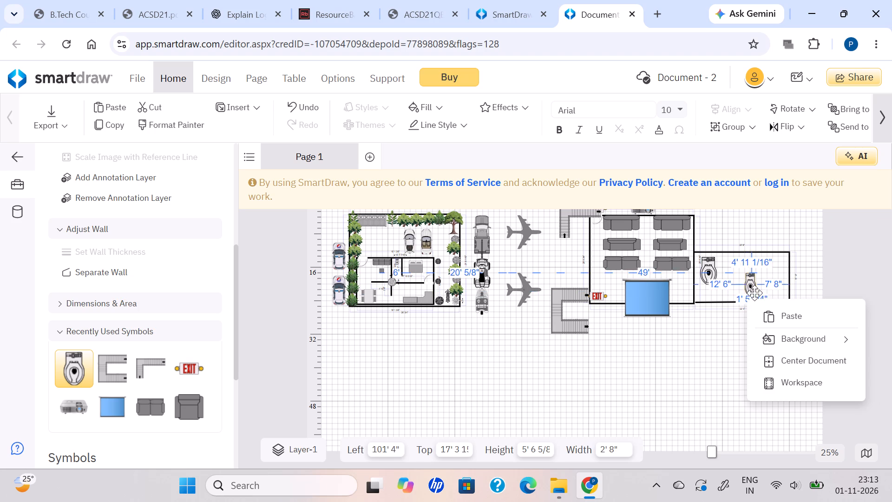
left_click_drag(754, 293, 743, 280)
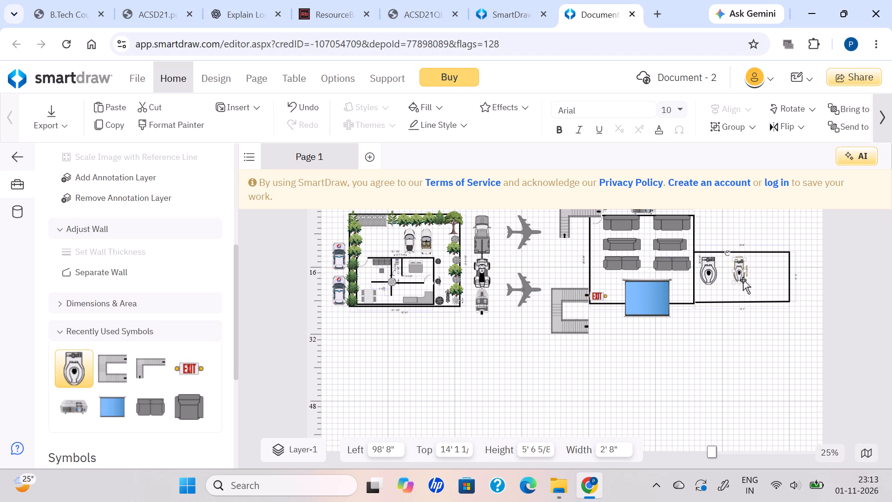
left_click(743, 280)
left_click_drag(743, 280, 748, 283)
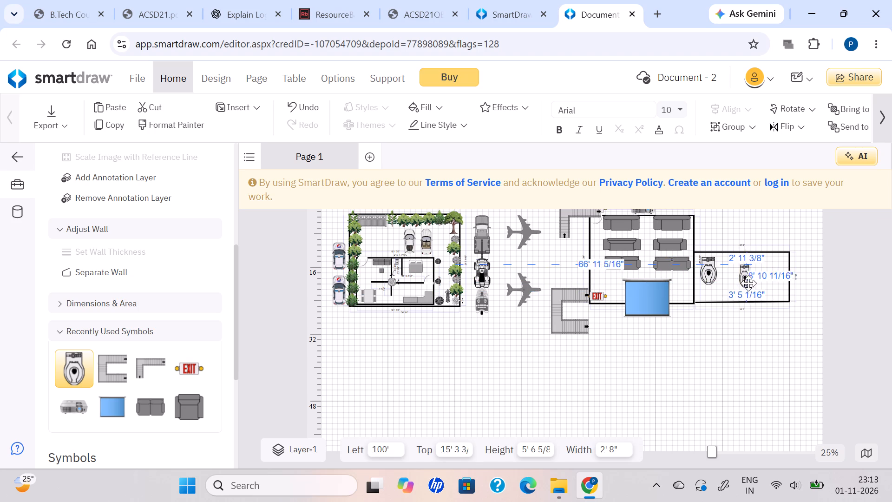
left_click_drag(748, 283, 741, 274)
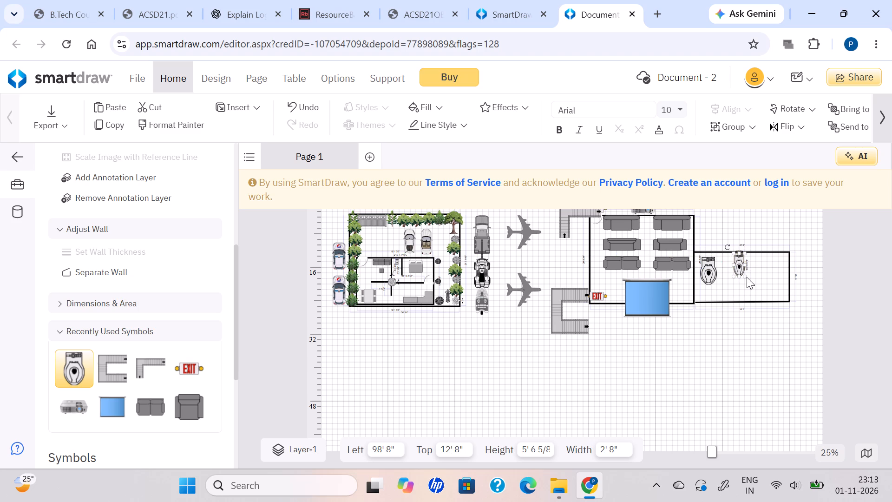
Enlarge the second toilet to 4' wide and 6' high.
left_click_drag(745, 276, 750, 279)
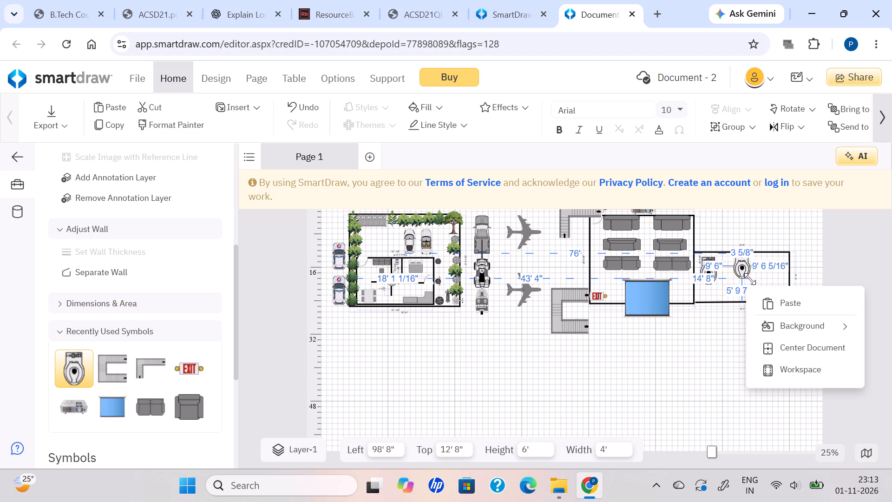
left_click_drag(750, 279, 752, 281)
Move the first toilet up against the toilet area's top wall, beside the theatre wall.
left_click_drag(712, 270, 712, 269)
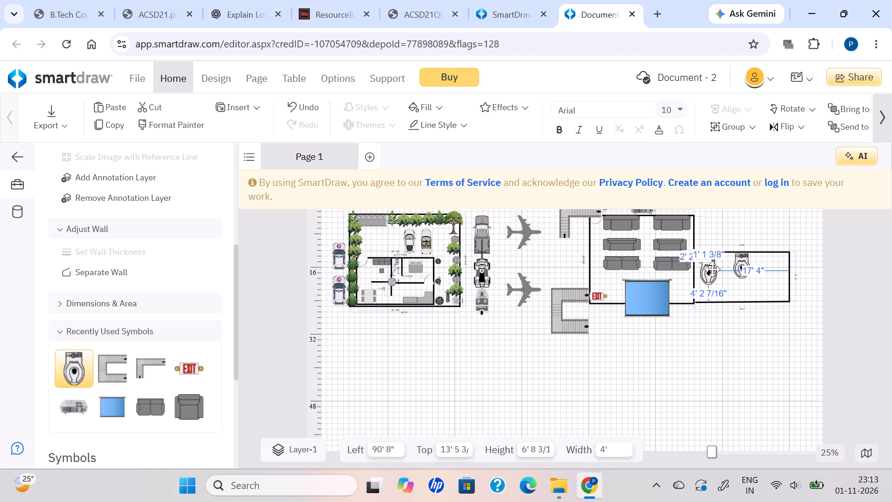
left_click_drag(712, 269, 715, 264)
Move the second toilet closer to the first, at Left 97' 4" and Top 12' 8".
left_click_drag(737, 264, 733, 264)
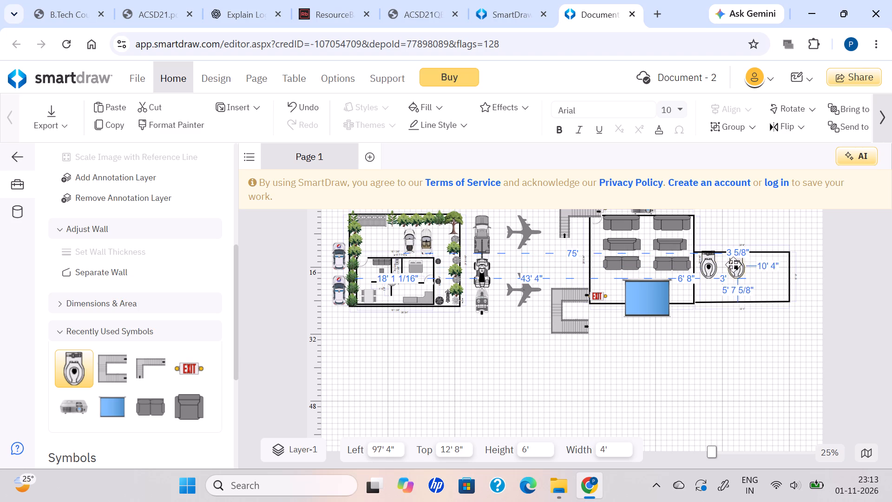
left_click_drag(733, 264, 732, 264)
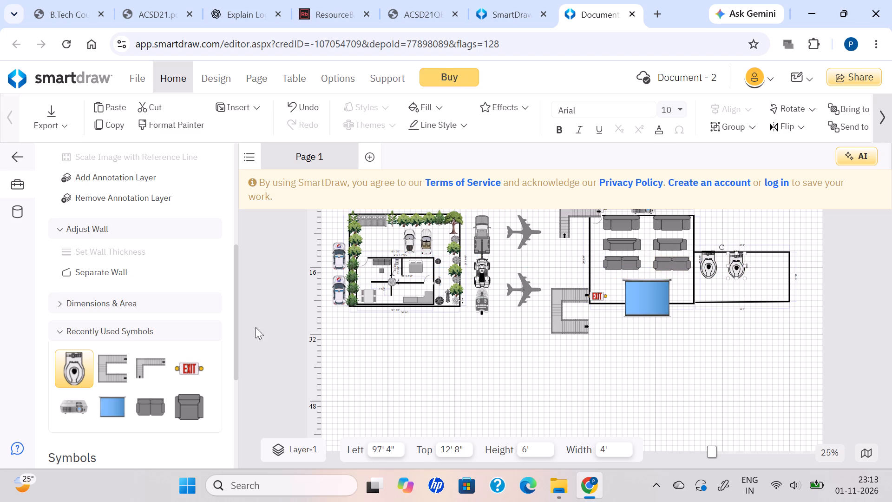
Place a third commercial toilet in the toilet area beside the second one, at Left 105' 4" and Top about 15' 3".
left_click_drag(71, 358, 219, 350)
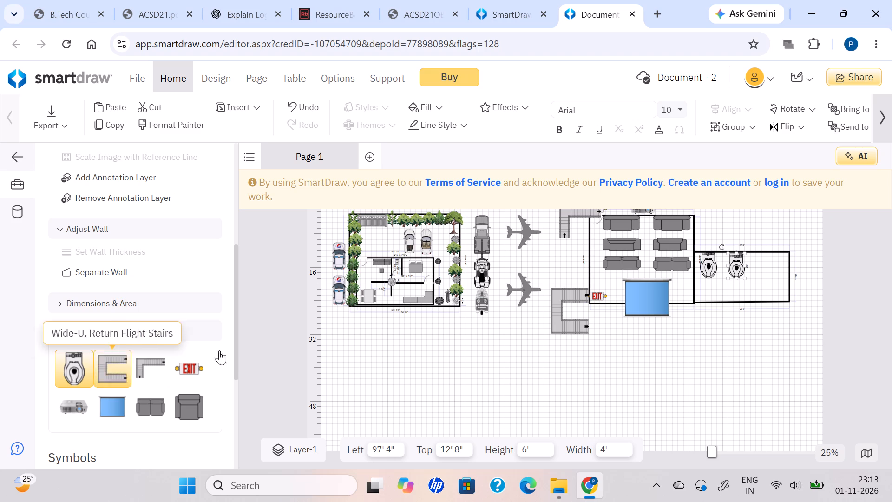
left_click_drag(219, 350, 758, 248)
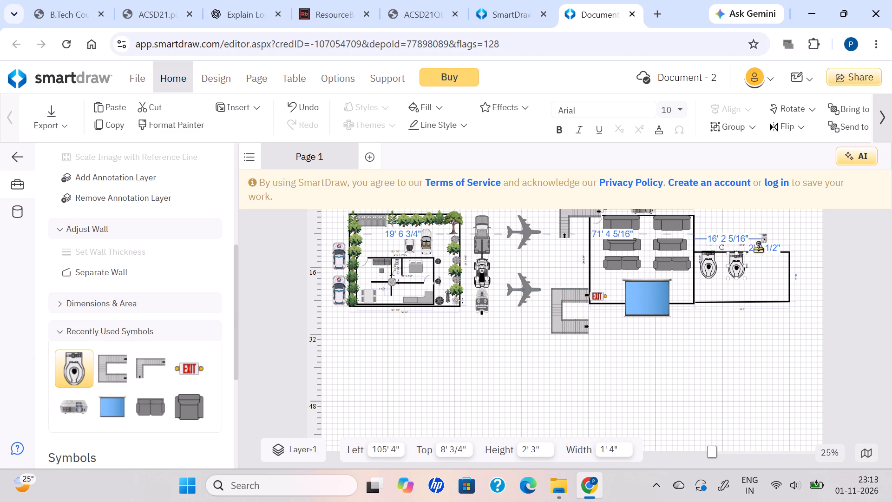
left_click_drag(758, 248, 764, 269)
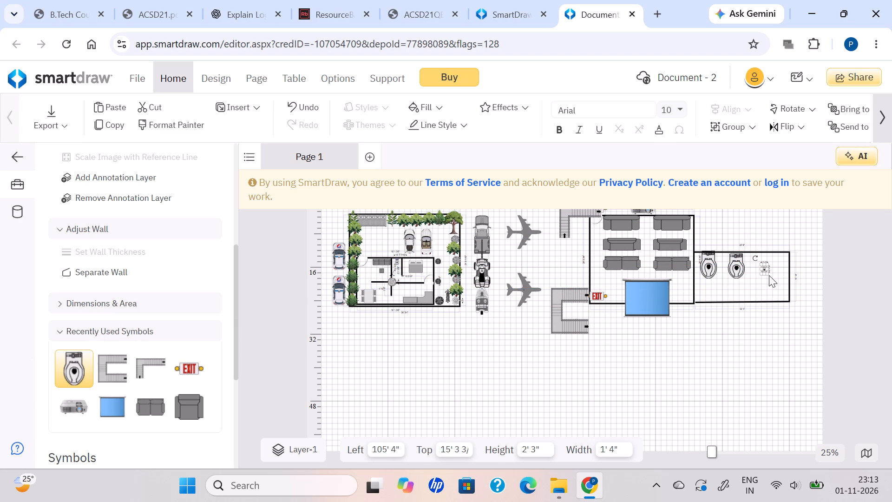
Enlarge the third toilet to 4' wide and about 5' 4" high.
left_click_drag(766, 273, 774, 286)
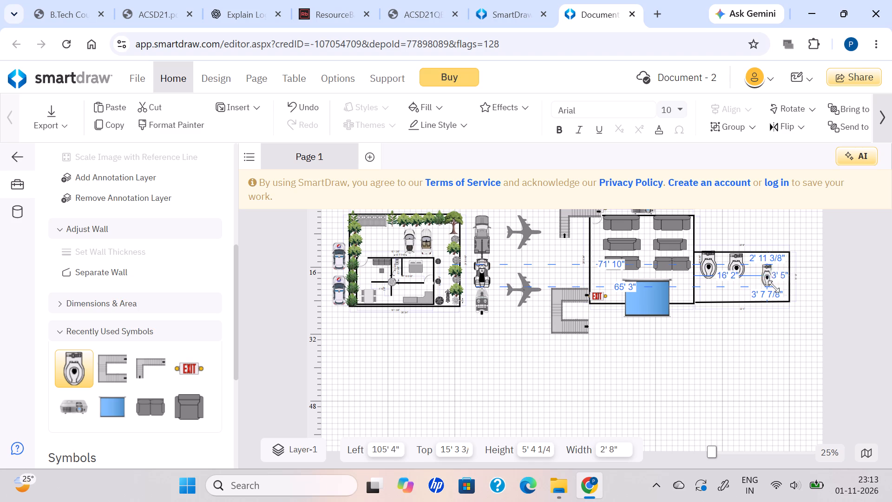
left_click_drag(774, 286, 778, 286)
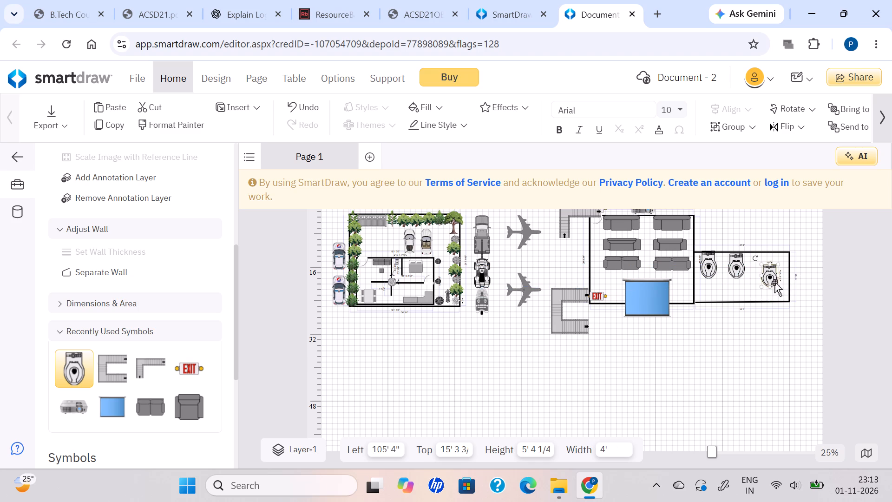
Move the third toilet up against the toilet area's top wall beside the second toilet, at Left 104' and Top about 12' 5".
left_click_drag(768, 276, 763, 267)
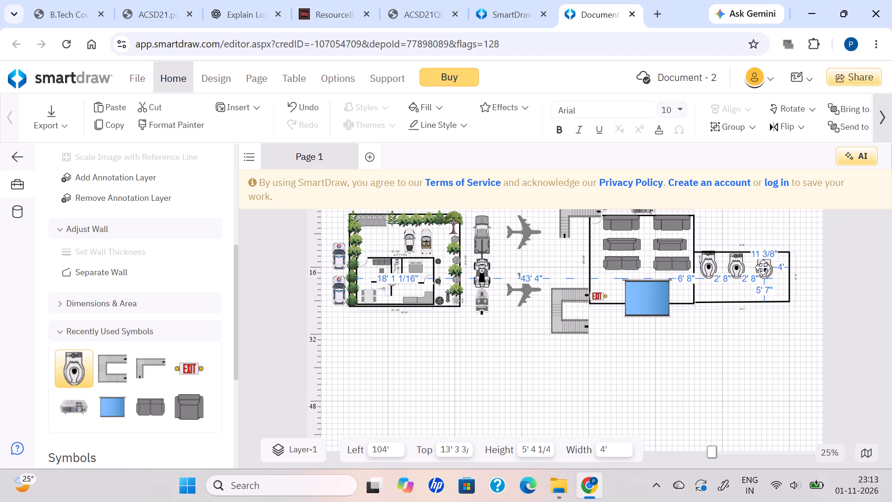
left_click_drag(763, 267, 766, 264)
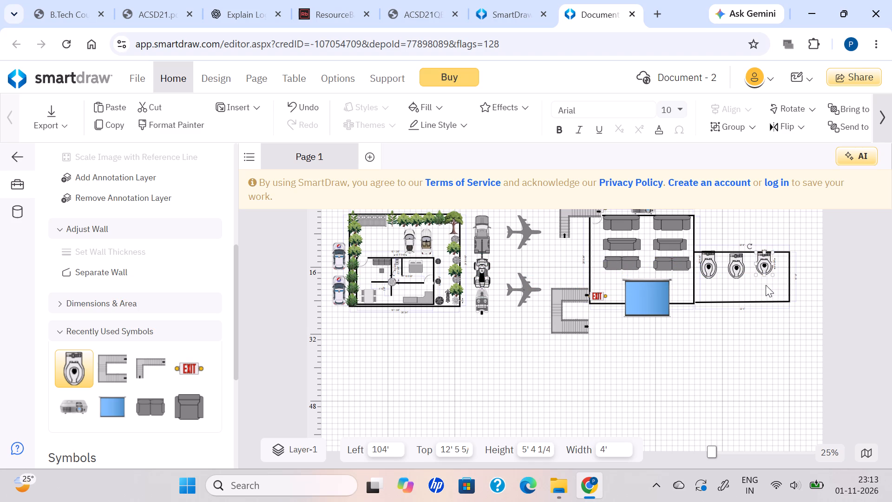
left_click(766, 262)
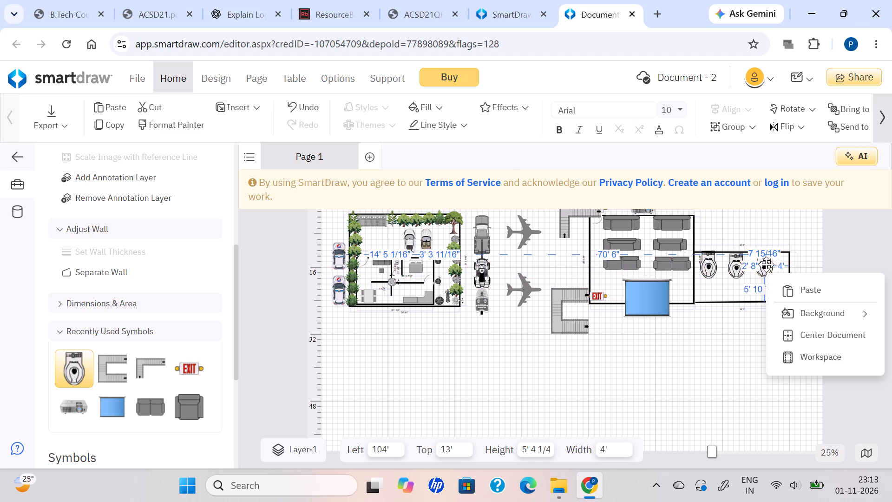
left_click(766, 265)
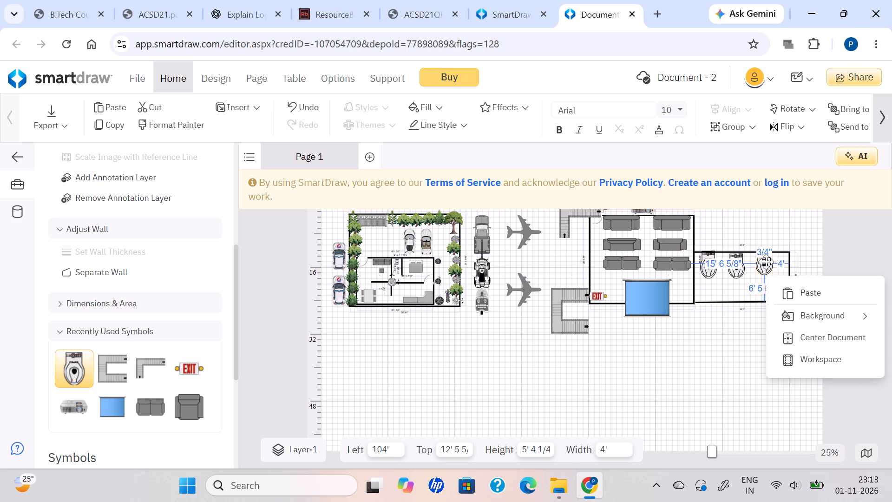
Nudge the second toilet up to Top 12' 4", keeping it at Left 97' 4".
left_click(735, 262)
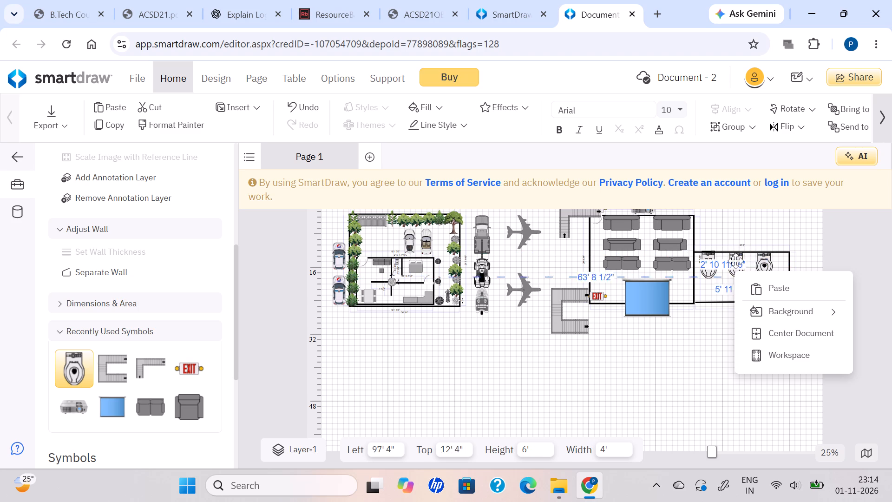
left_click(735, 336)
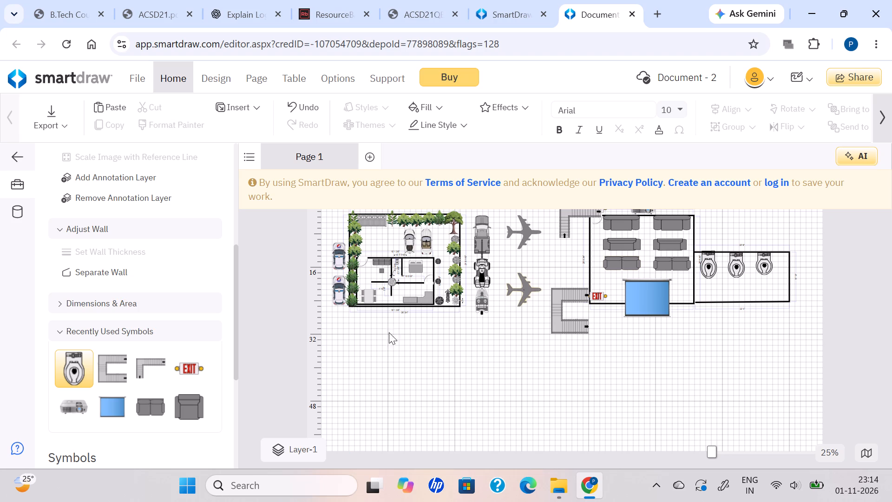
Search the symbols for "wash area" and place a Bathtub in the open space below the theatre, at Left 73' and Top 36'.
scroll(116, 365, "down", 4)
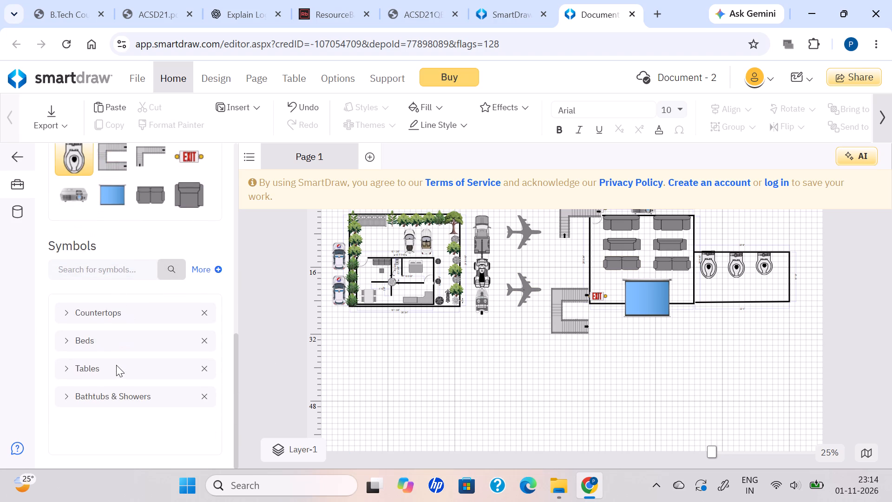
scroll(116, 365, "down", 1)
scroll(116, 365, "up", 4)
scroll(79, 334, "down", 4)
left_click(101, 275)
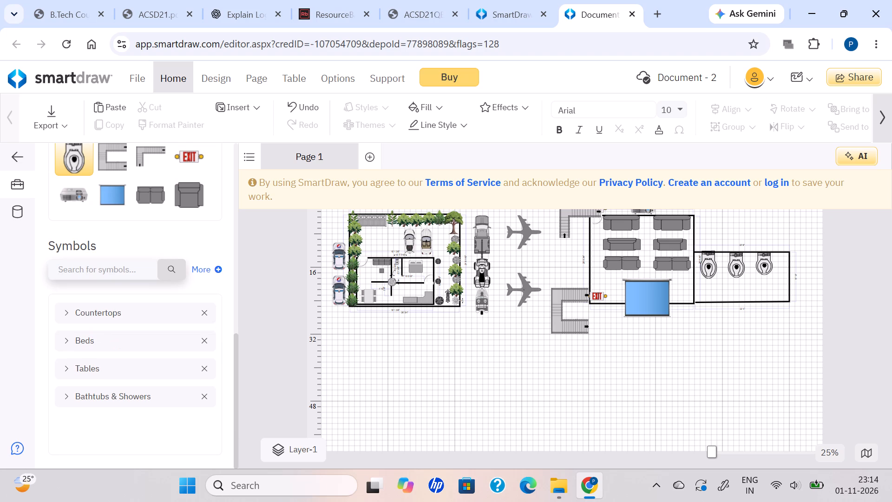
type("wa")
type("sh are")
key("a")
key("Return")
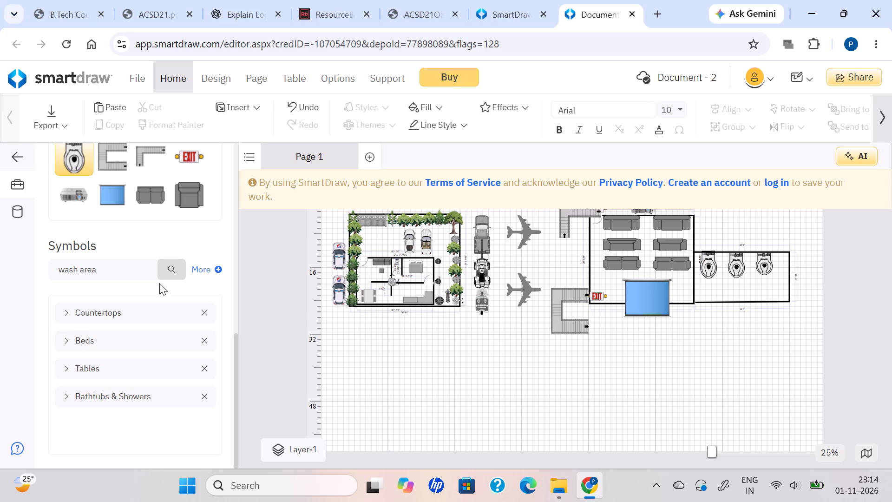
left_click(181, 264)
scroll(165, 323, "down", 1)
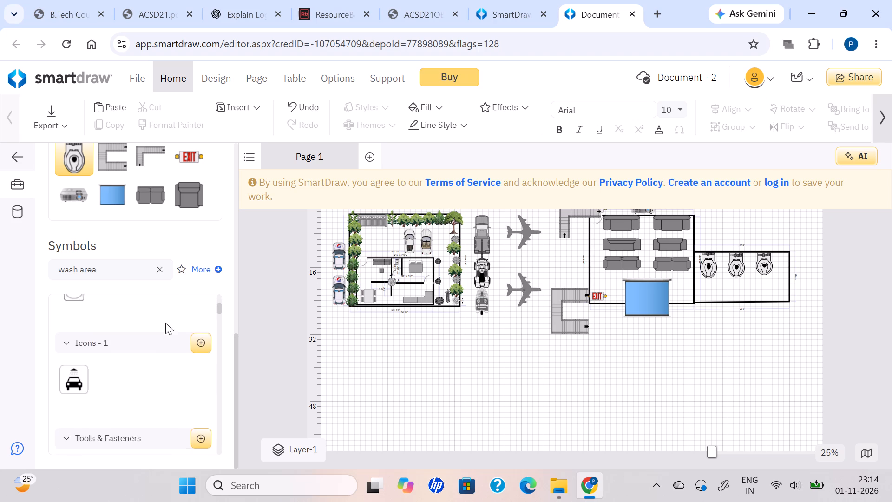
scroll(165, 323, "down", 1)
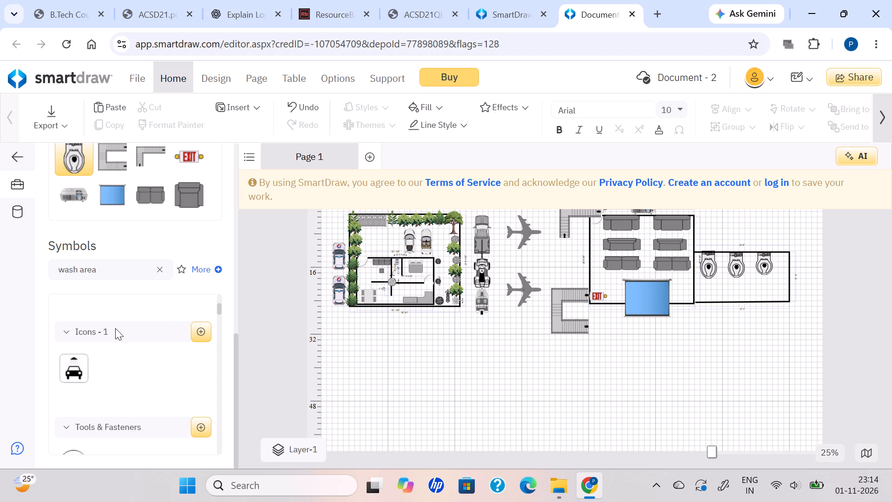
scroll(115, 328, "up", 1)
left_click_drag(73, 315, 316, 345)
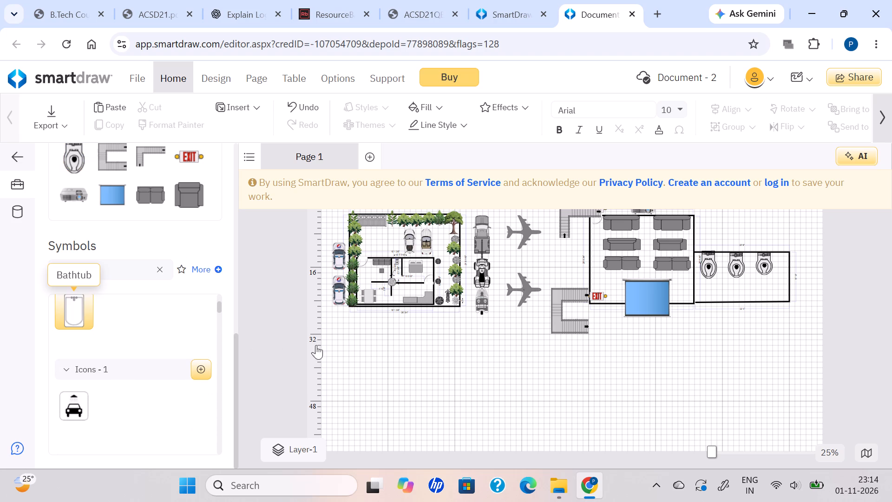
left_click_drag(316, 345, 632, 361)
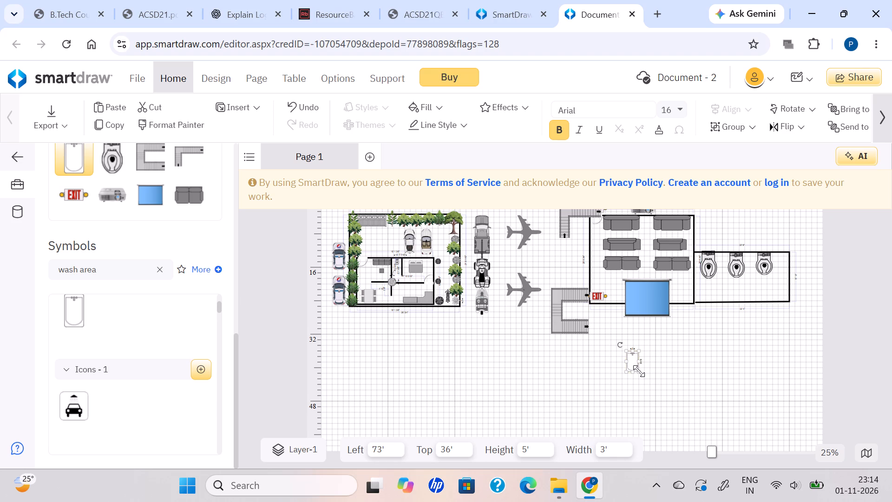
Stretch the bathtub to 19' wide and 5' 4" high and move it below the three toilets, at Left 90' 8" and Top about 21' 4".
left_click_drag(639, 371, 708, 375)
left_click_drag(674, 368, 741, 325)
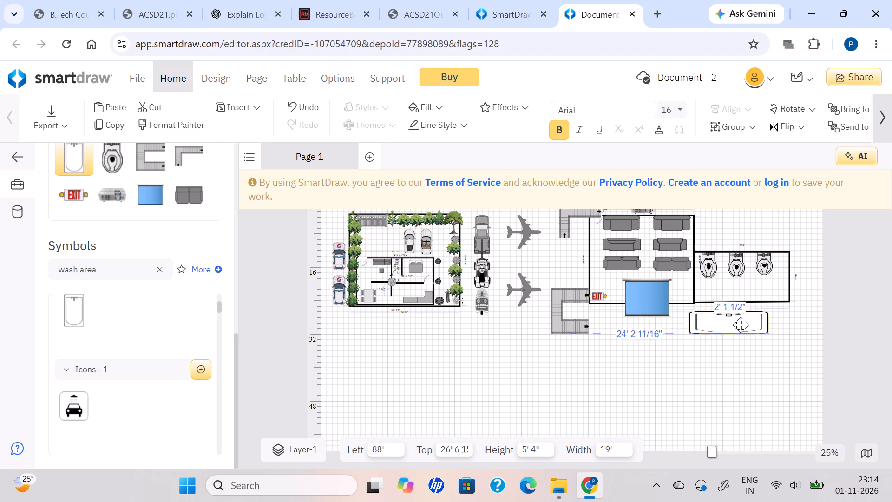
left_click_drag(741, 325, 753, 307)
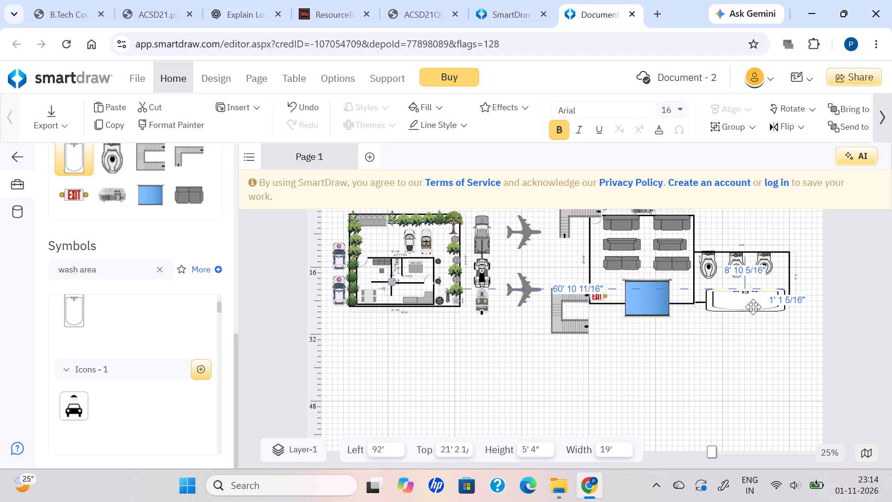
left_click_drag(753, 307, 749, 307)
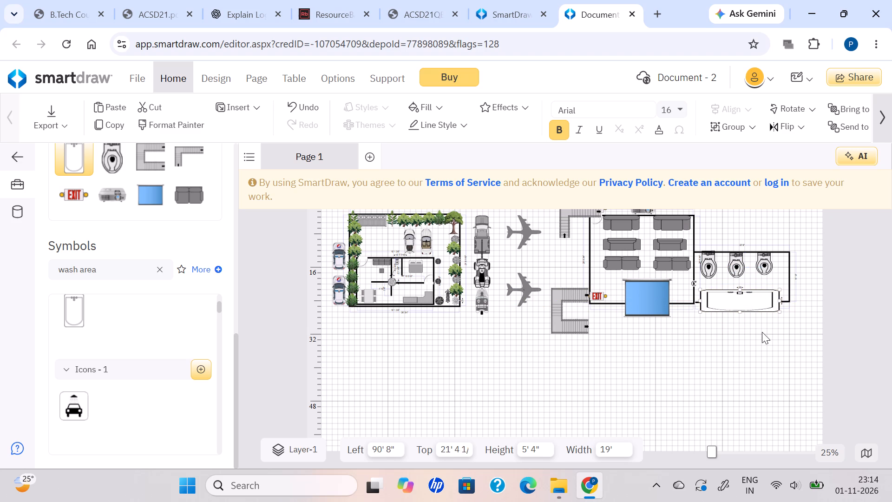
left_click(762, 332)
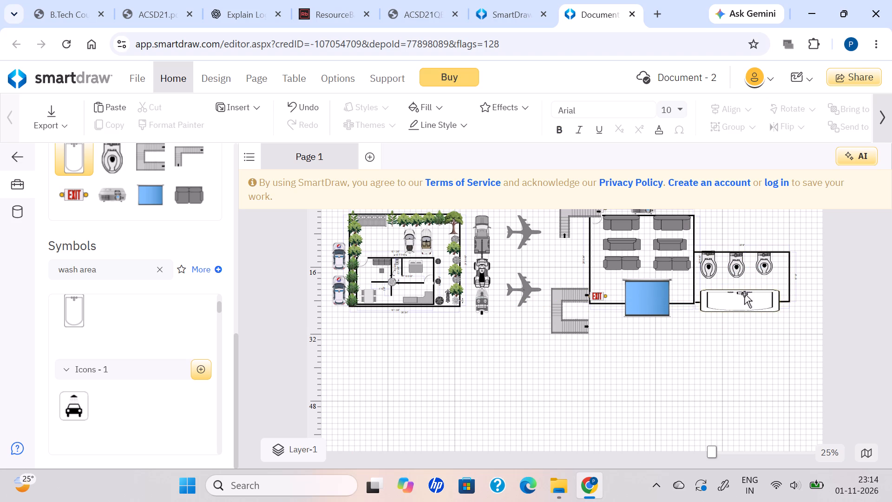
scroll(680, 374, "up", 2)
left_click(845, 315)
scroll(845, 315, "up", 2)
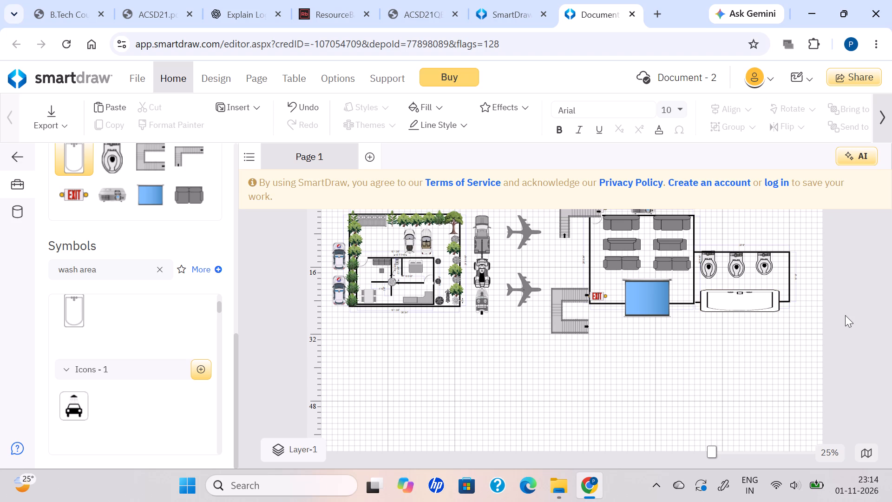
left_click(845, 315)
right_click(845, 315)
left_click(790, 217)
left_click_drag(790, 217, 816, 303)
Nudge the theatre room's walls and sofas slightly toward the toilet area.
left_click(609, 303)
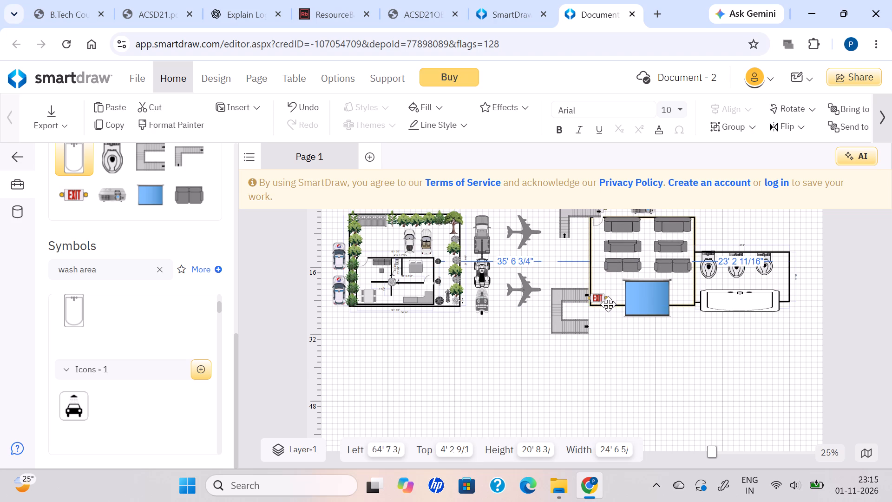
left_click(643, 347)
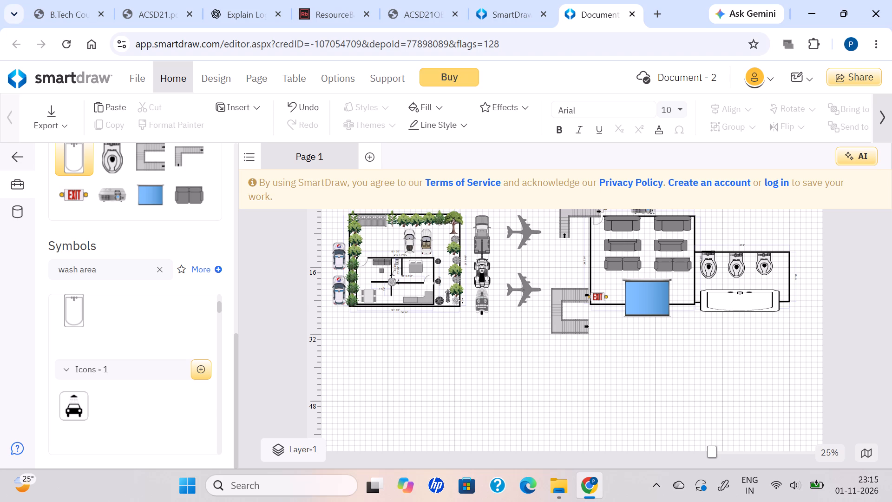
Clear the "wash area" symbol search.
left_click(157, 273)
Look through the floor-plan tools and symbol categories, collapsing the Recently Used Symbols group.
scroll(111, 238, "up", 3)
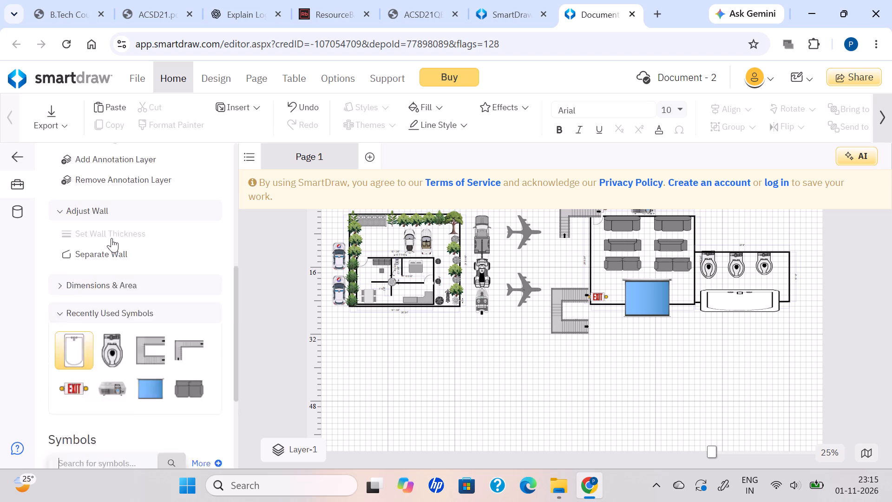
scroll(111, 238, "up", 1)
scroll(111, 238, "down", 1)
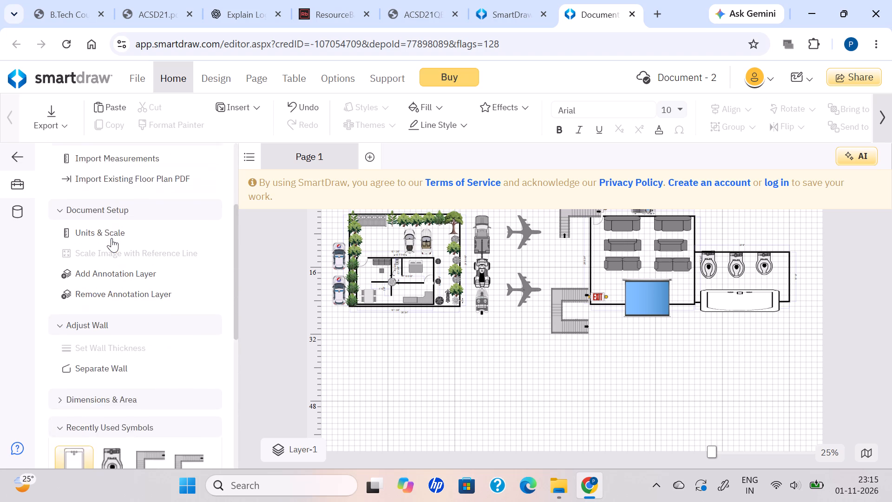
scroll(111, 238, "down", 4)
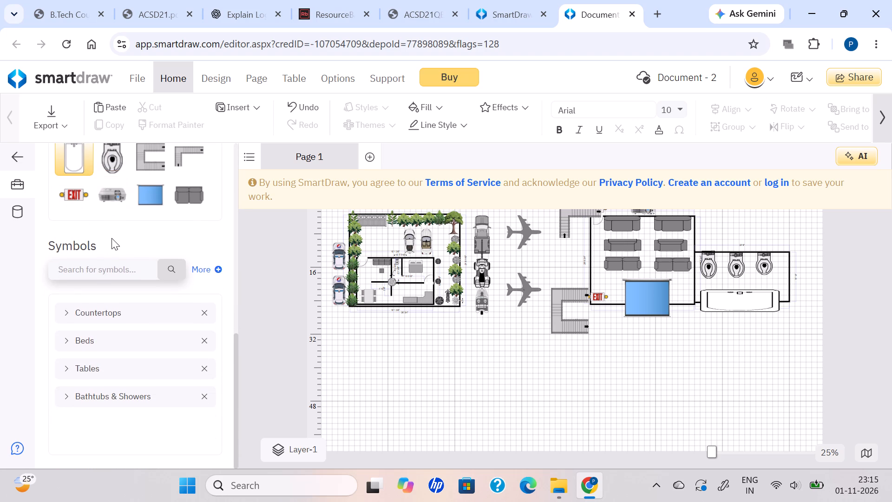
scroll(144, 268, "down", 3)
left_click(153, 444)
scroll(128, 325, "up", 2)
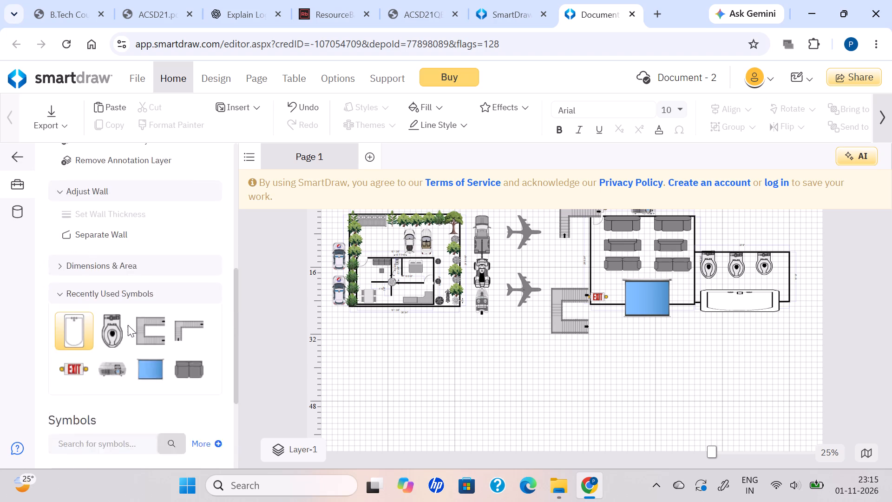
scroll(128, 325, "up", 1)
scroll(128, 325, "down", 1)
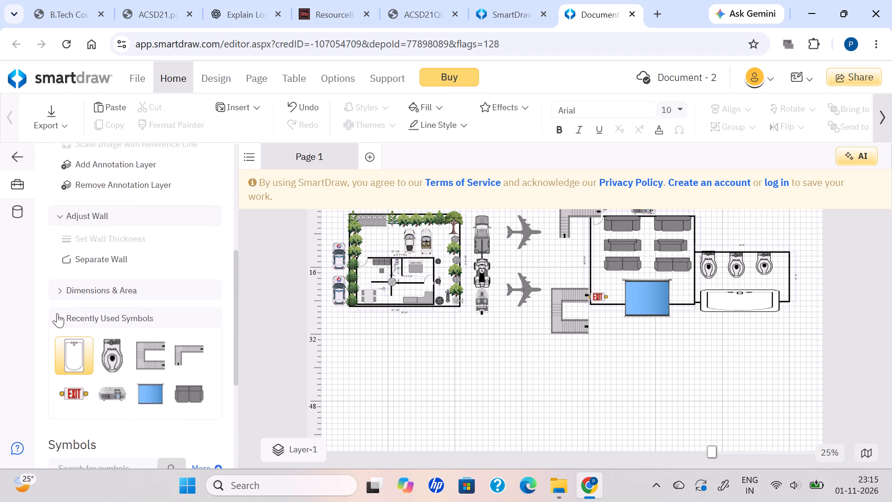
left_click(57, 313)
scroll(87, 318, "up", 1)
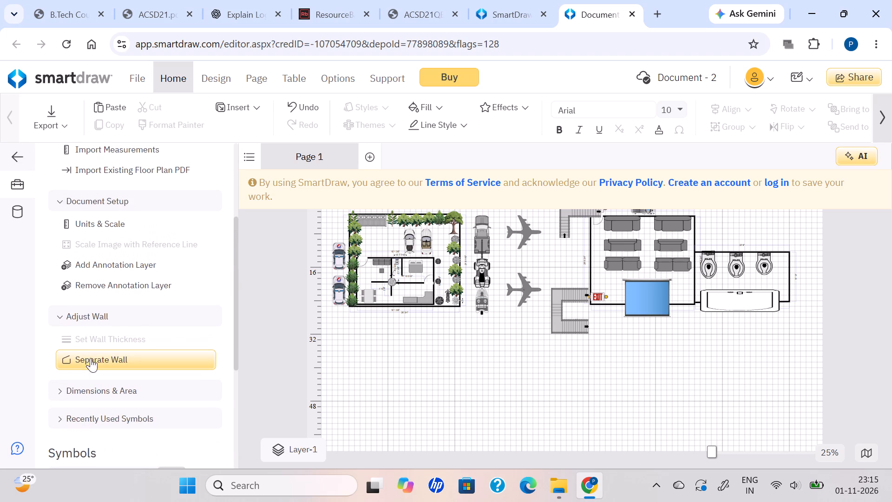
scroll(100, 379, "up", 2)
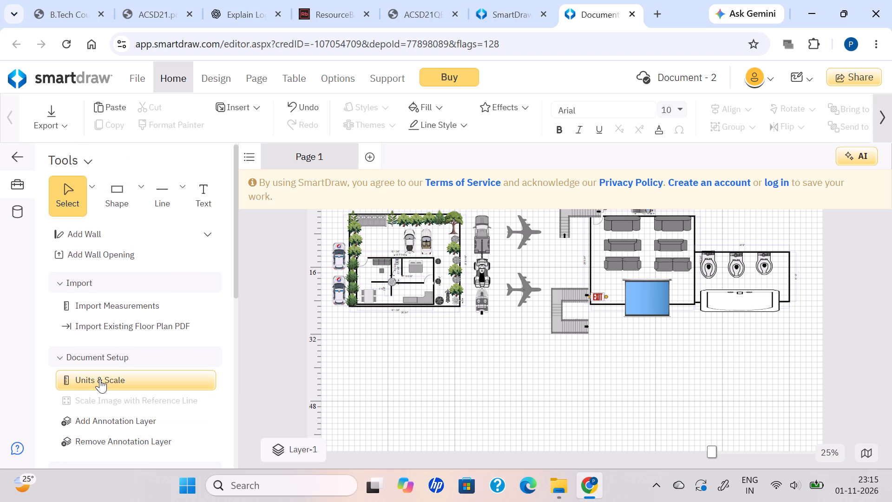
scroll(100, 379, "up", 1)
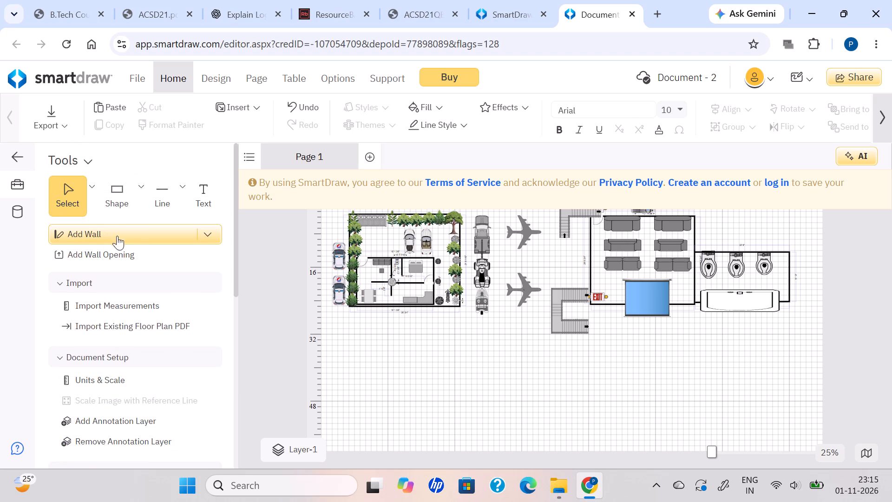
scroll(133, 298, "down", 2)
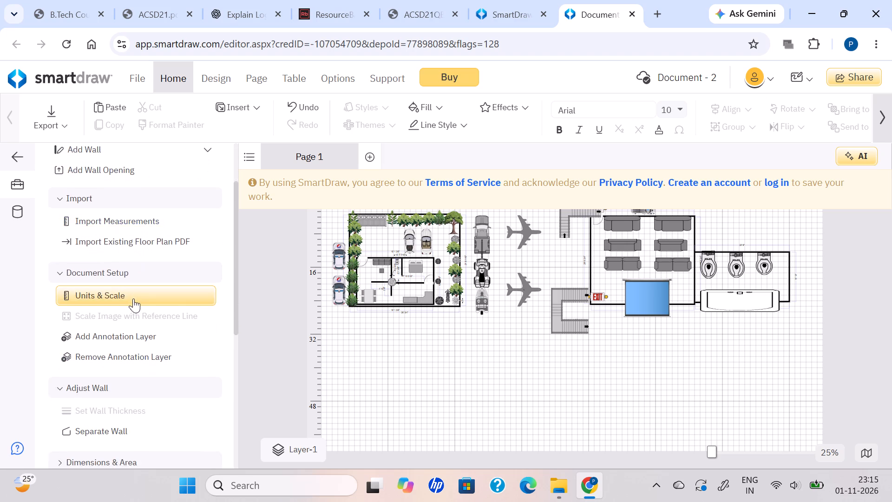
scroll(133, 298, "down", 2)
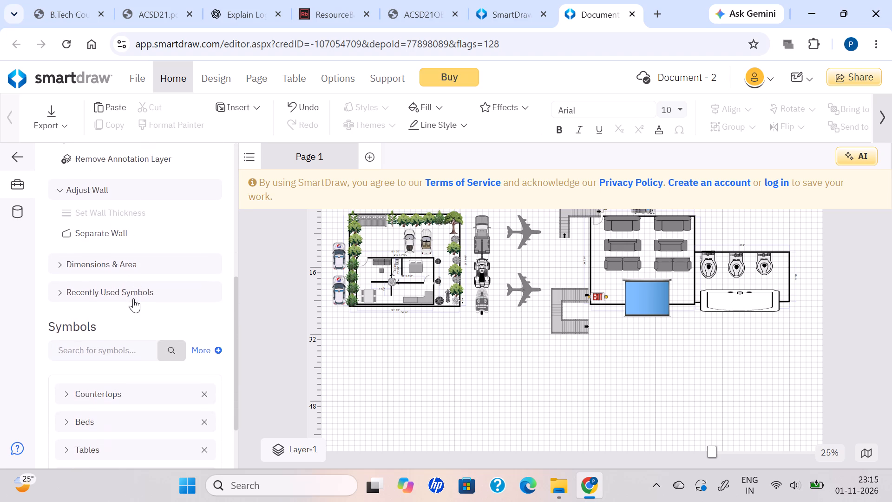